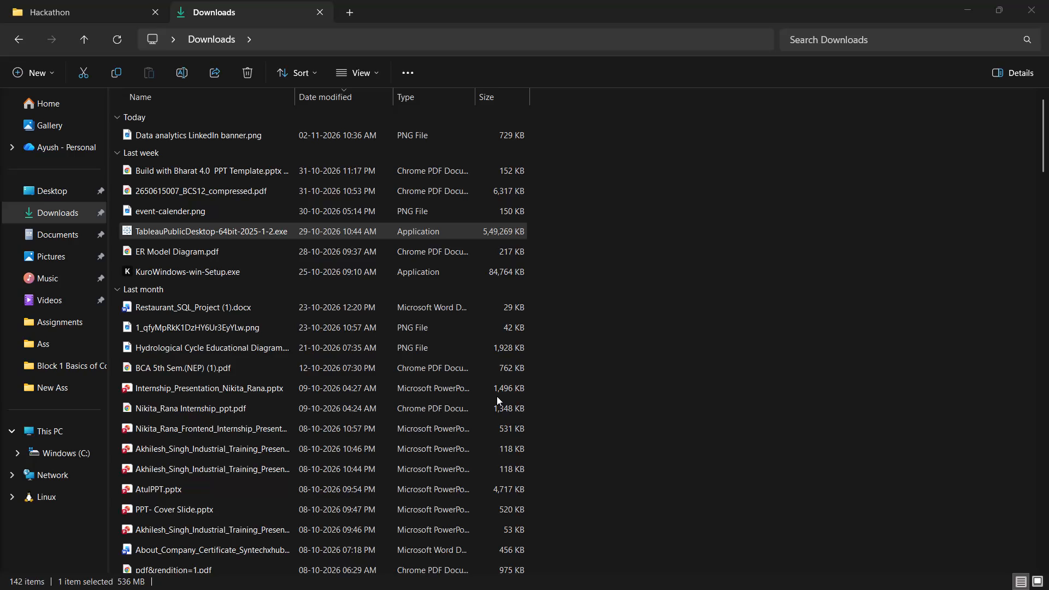
# Switch to the Tableau Public 2025.1 Setup window to check the installation progress.
pyautogui.click(712, 570)
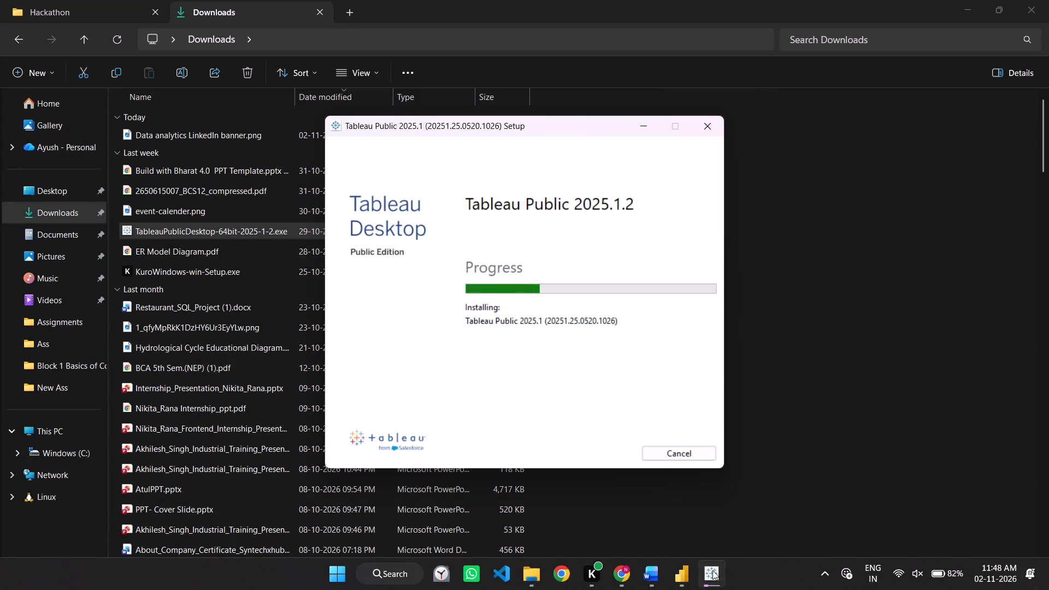
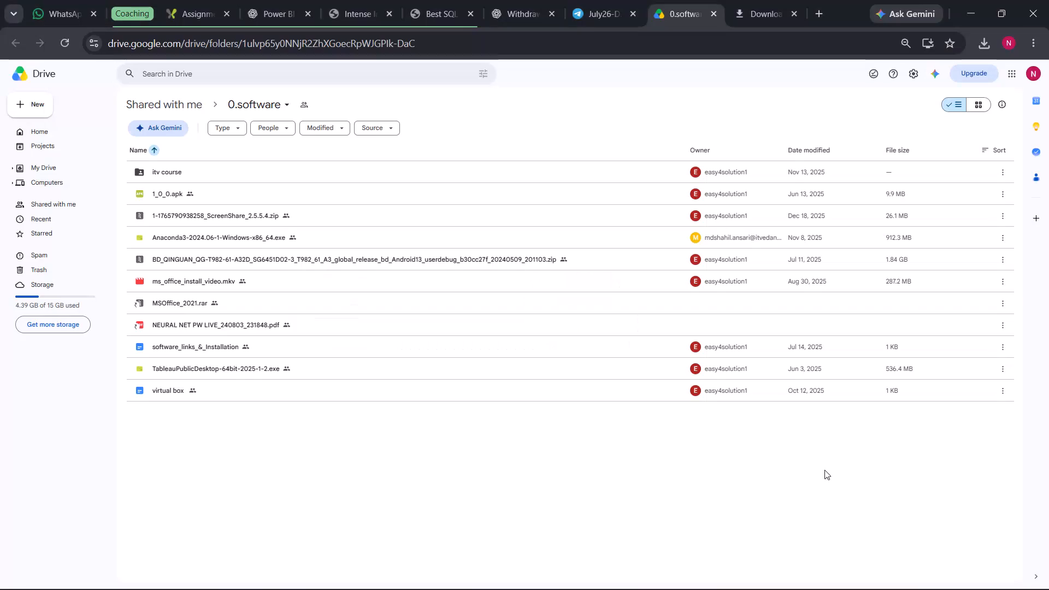
# Switch to the desktop and delete the Tableau Public 2025.1 and CCleaner 7 shortcuts.
pyautogui.hotkey('alt', 'Tab')
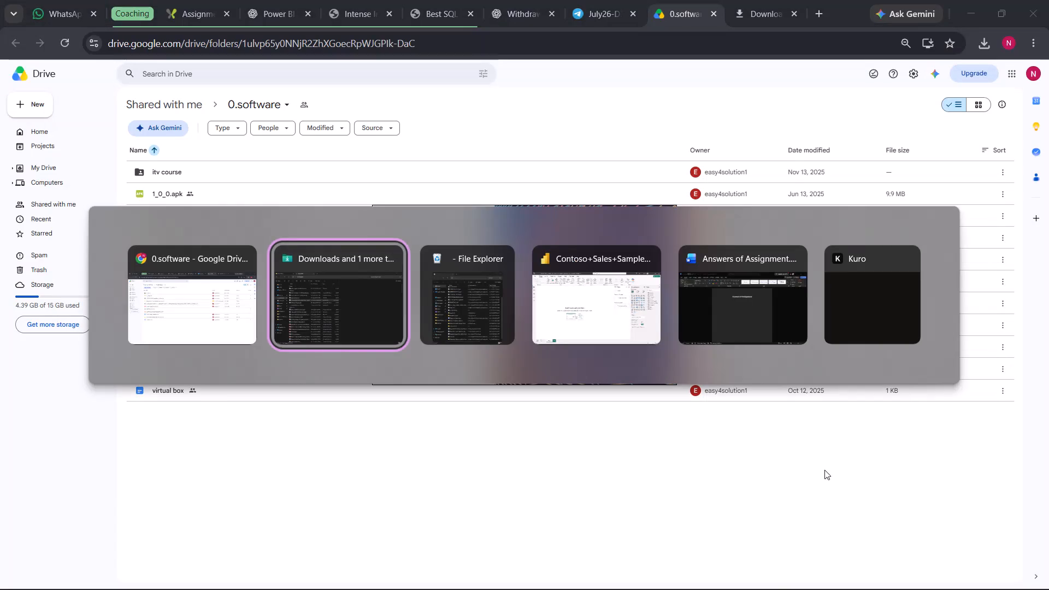
pyautogui.hotkey('alt', 'Tab')
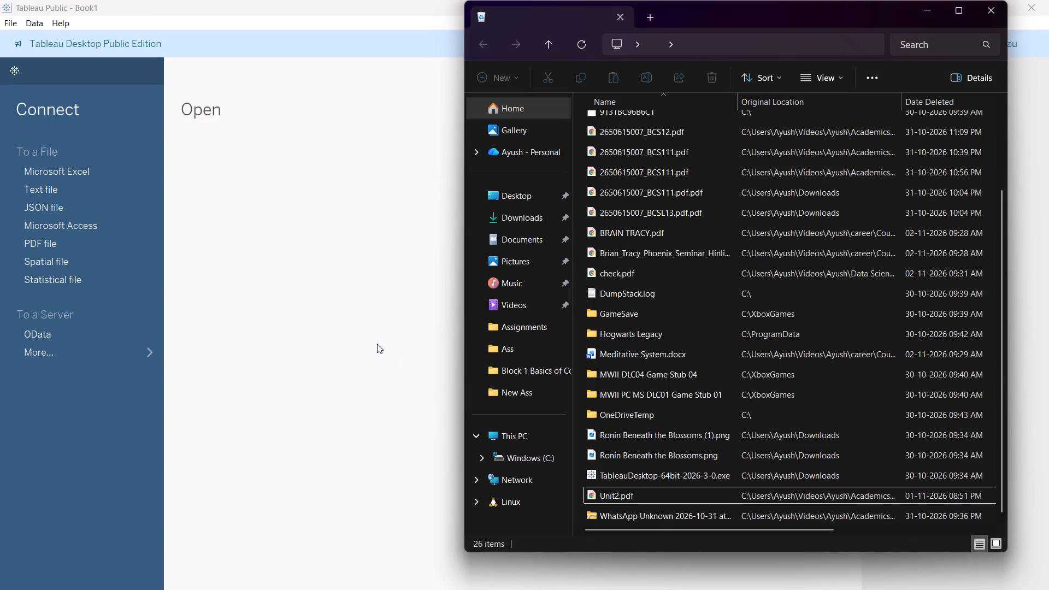
pyautogui.click(385, 134)
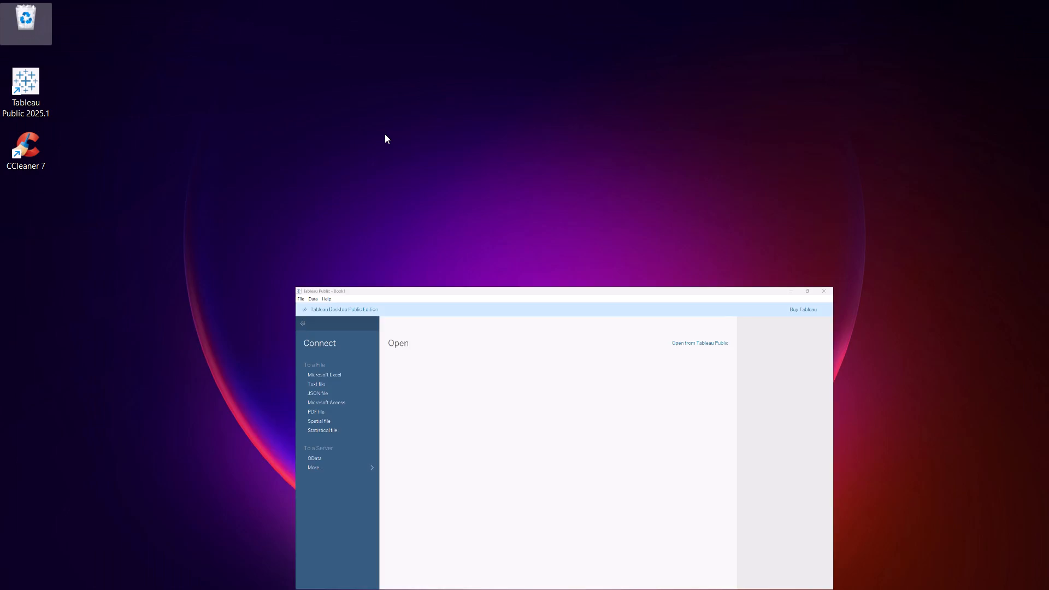
pyautogui.moveTo(87, 197); pyautogui.dragTo(0, 76)
pyautogui.press('Delete')
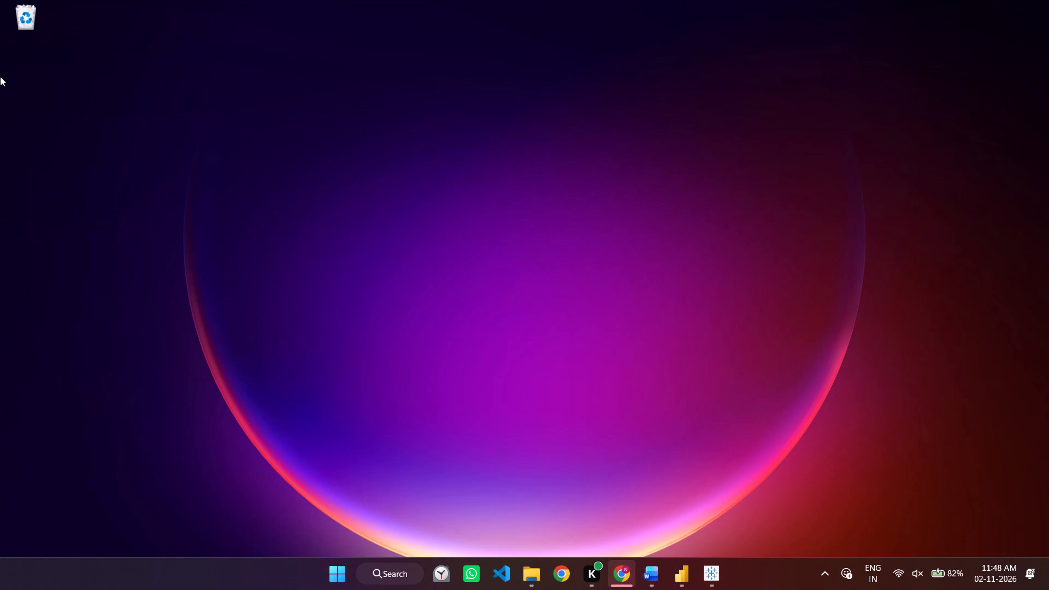
# Return to the desktop and hide all desktop icons.
pyautogui.hotkey('alt', 'Tab')
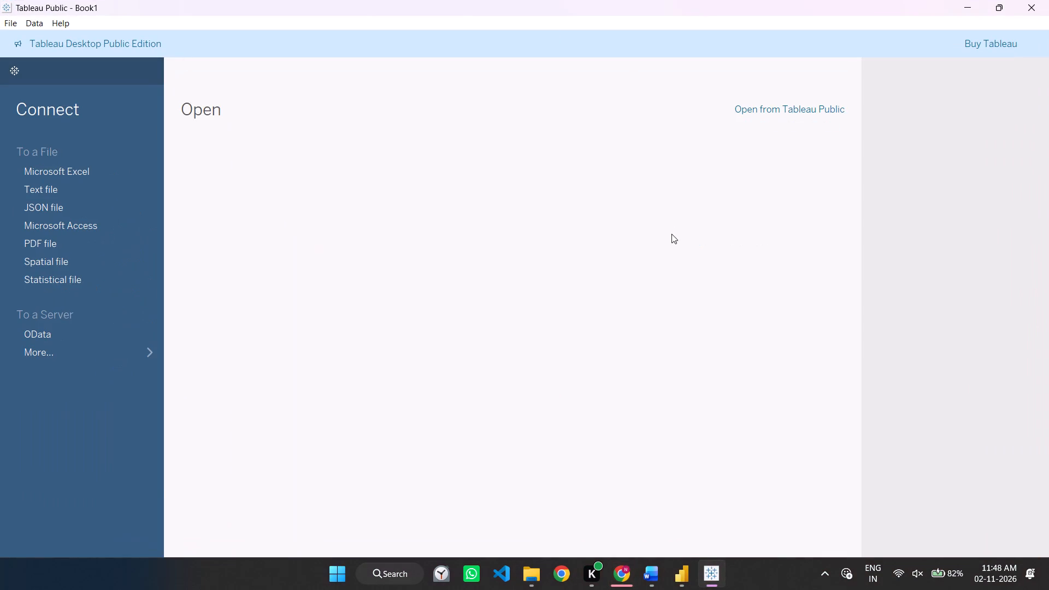
pyautogui.hotkey('alt', 'Tab')
pyautogui.rightClick(671, 234)
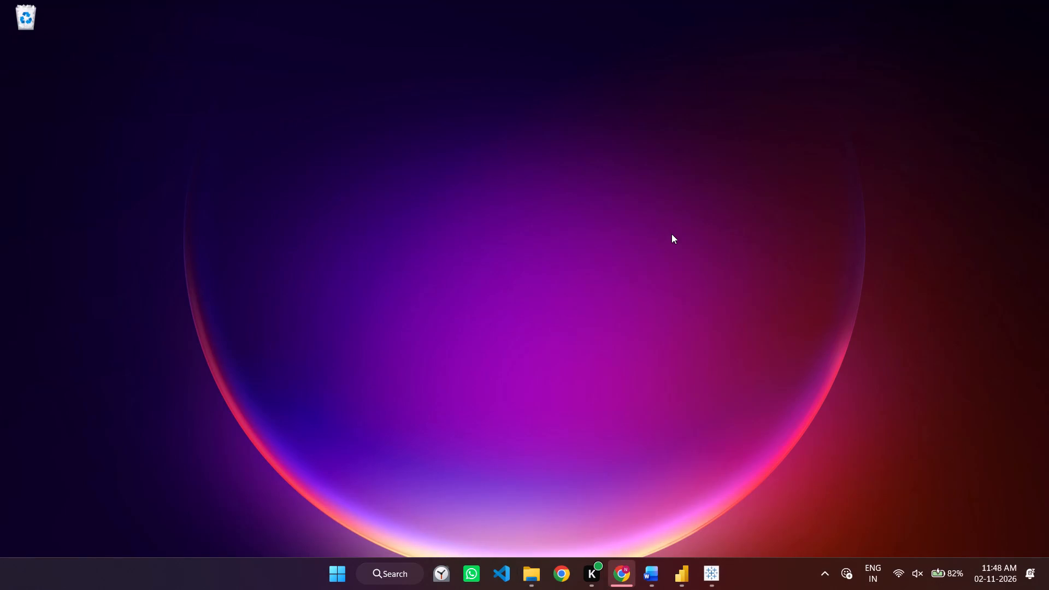
pyautogui.click(101, 161)
pyautogui.hotkey('ctrl', '-')
pyautogui.hotkey('ctrl', '-')
pyautogui.rightClick(482, 144)
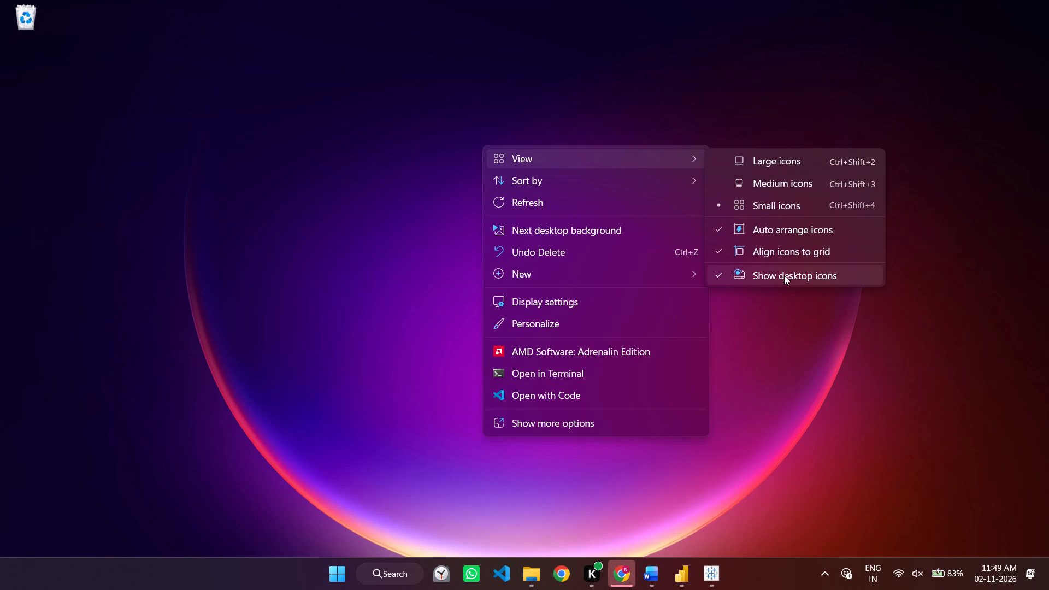
pyautogui.click(784, 275)
pyautogui.click(624, 251)
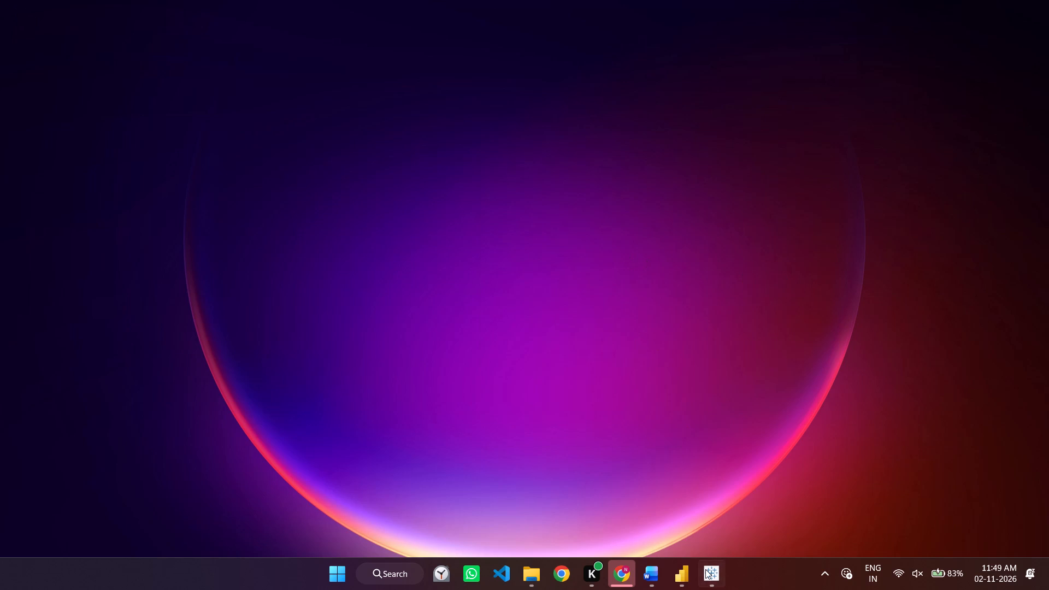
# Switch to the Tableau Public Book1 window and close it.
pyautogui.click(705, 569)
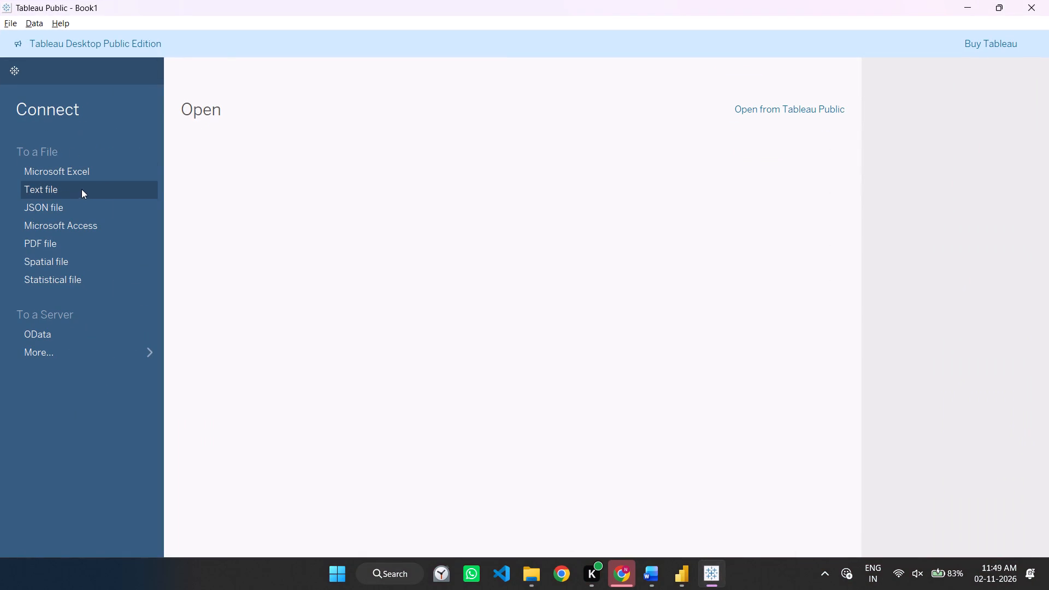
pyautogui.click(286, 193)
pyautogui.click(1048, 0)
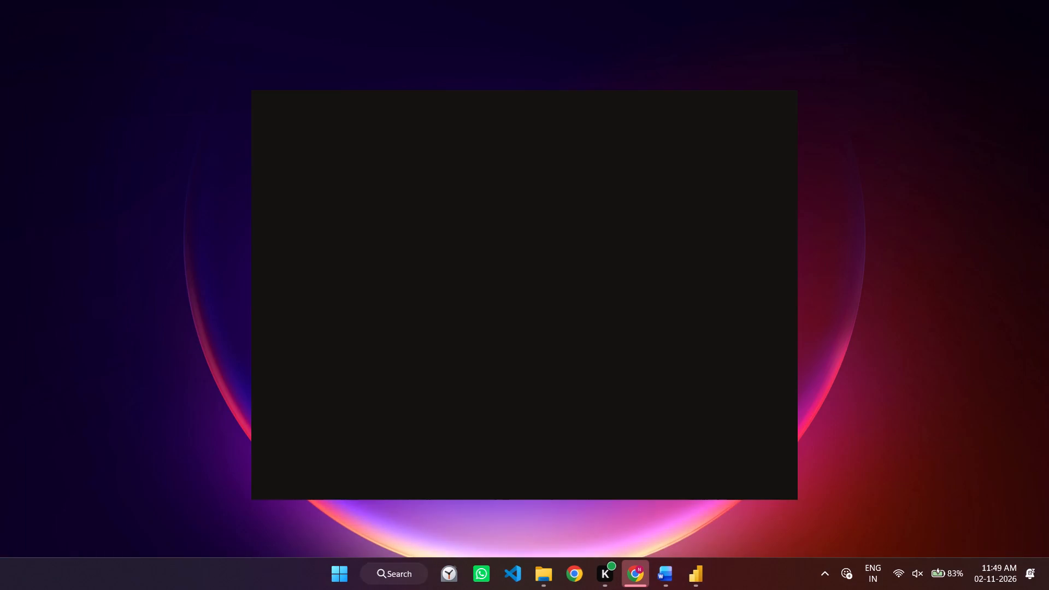
# Search the computer for "ta" and launch Tableau Public 2025.1.
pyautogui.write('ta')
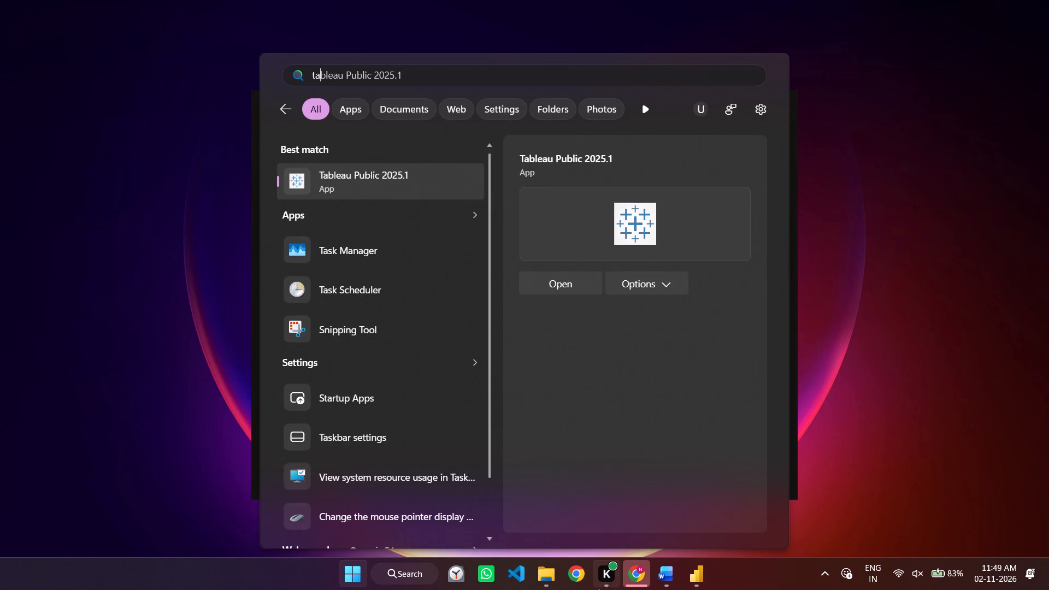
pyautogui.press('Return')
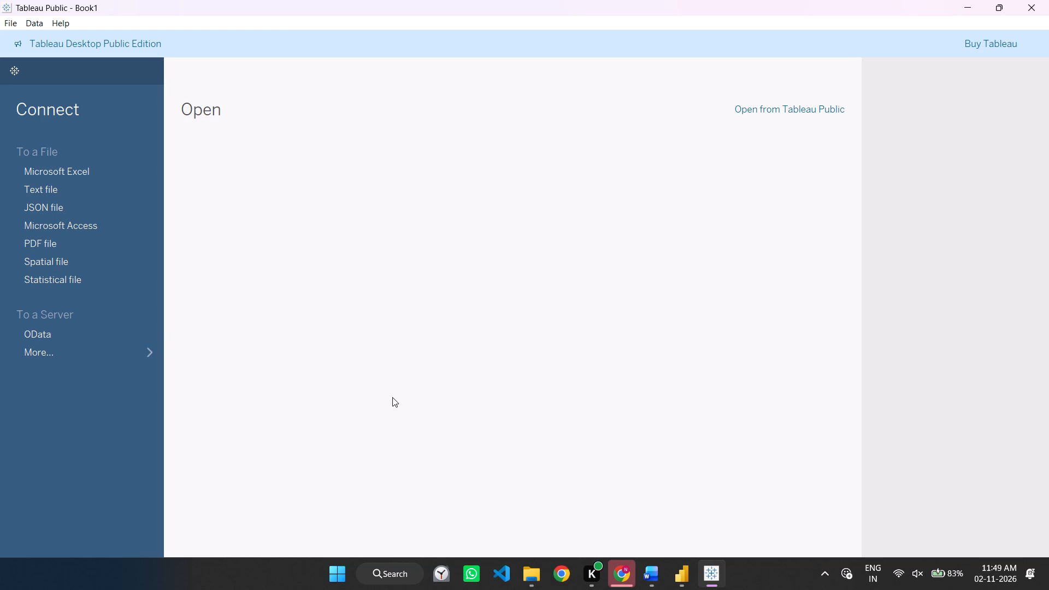
# Pin Tableau Public 2025.1 and Power BI Desktop to the taskbar.
pyautogui.rightClick(714, 580)
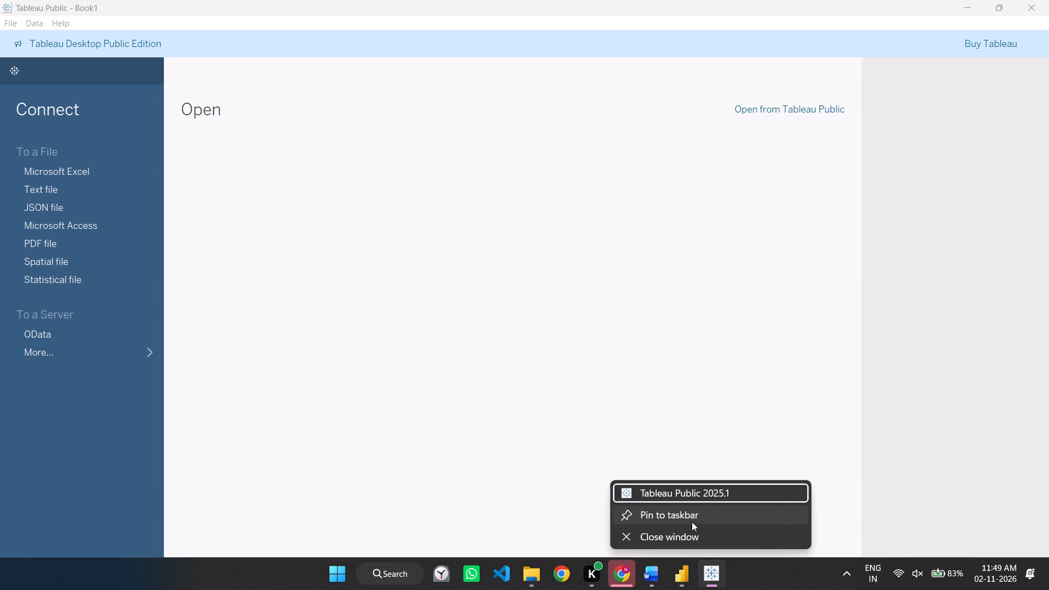
pyautogui.click(692, 522)
pyautogui.rightClick(685, 571)
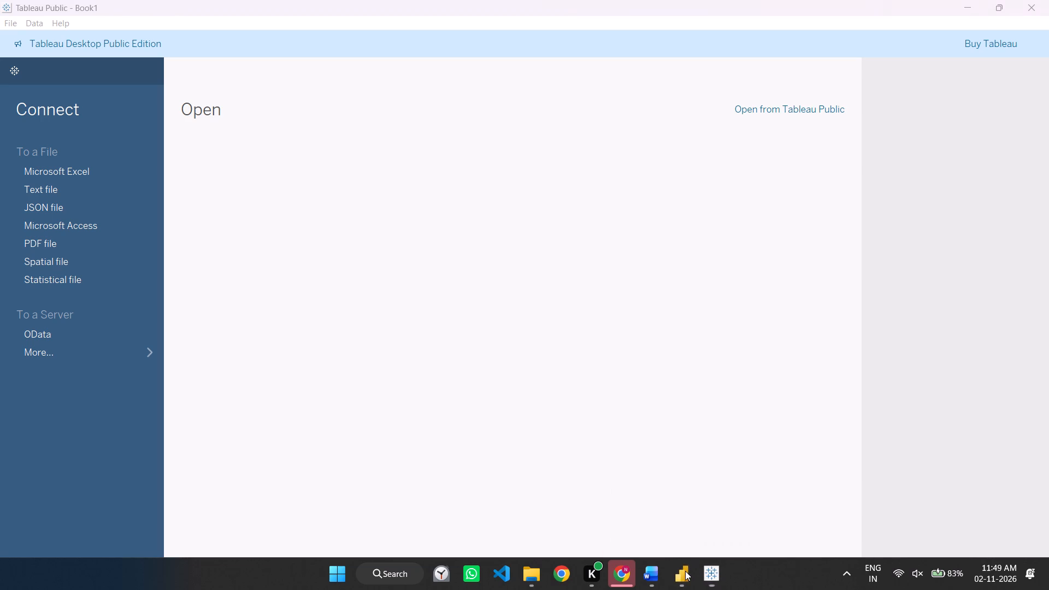
pyautogui.click(656, 513)
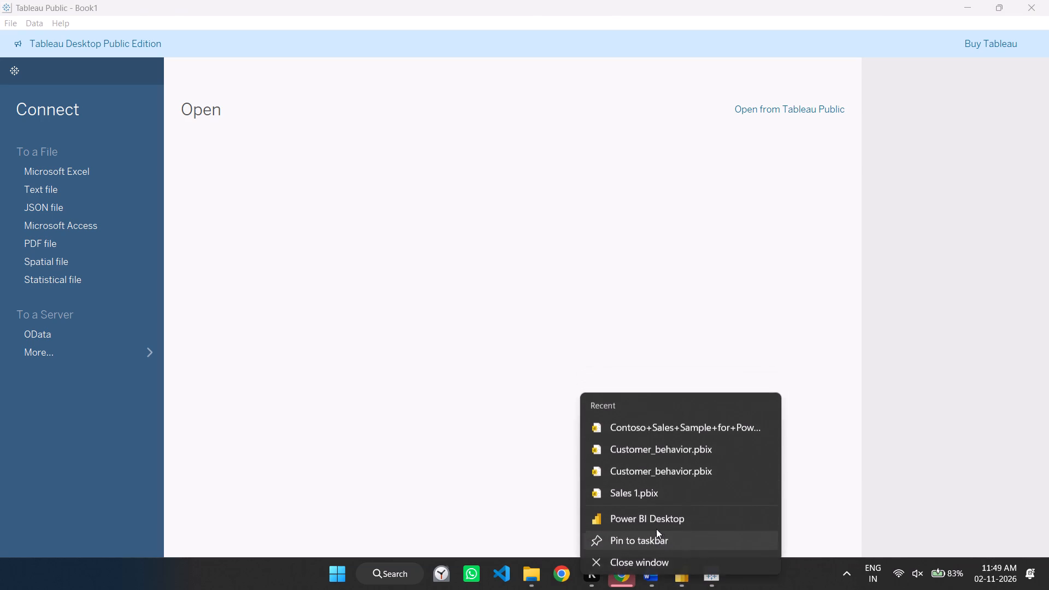
# Switch to Chrome and close the 0.software Google Drive and download history tabs.
pyautogui.click(626, 575)
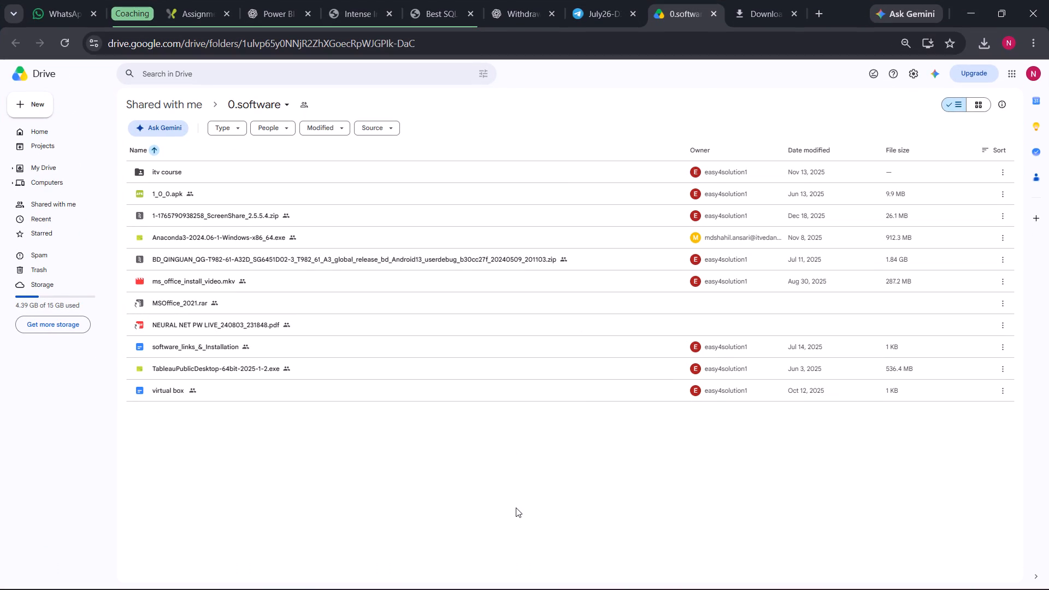
pyautogui.hotkey('ctrl', 'w')
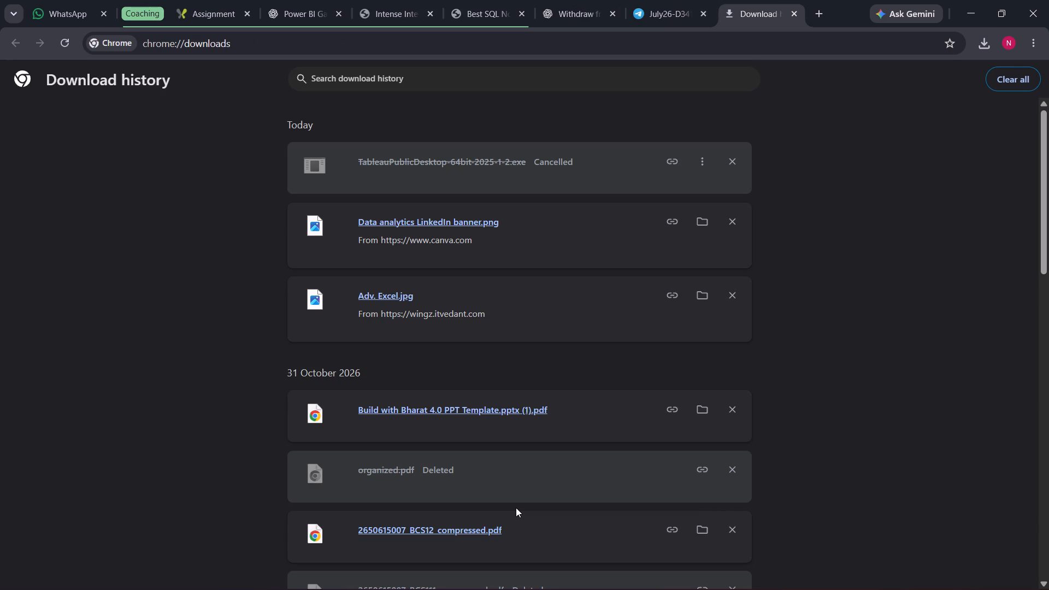
pyautogui.click(794, 15)
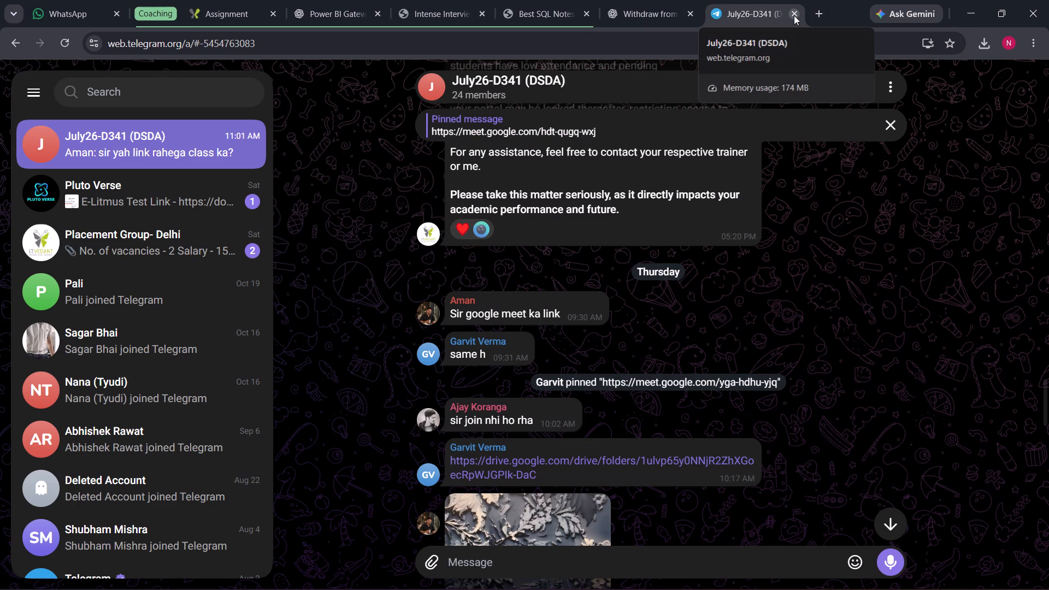
pyautogui.click(874, 289)
pyautogui.click(196, 246)
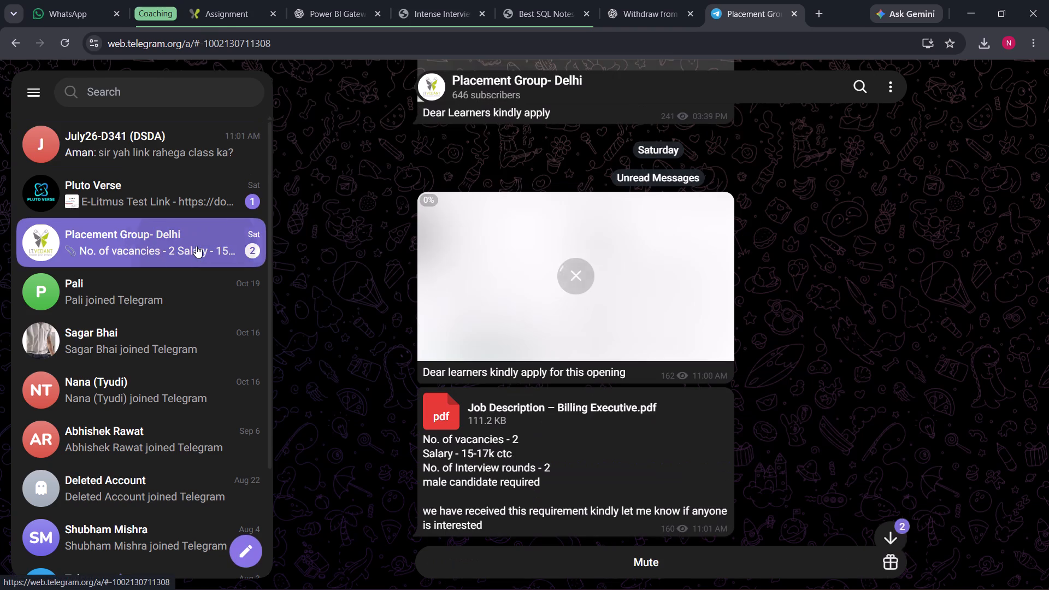
pyautogui.scroll(-7, 772, 307)
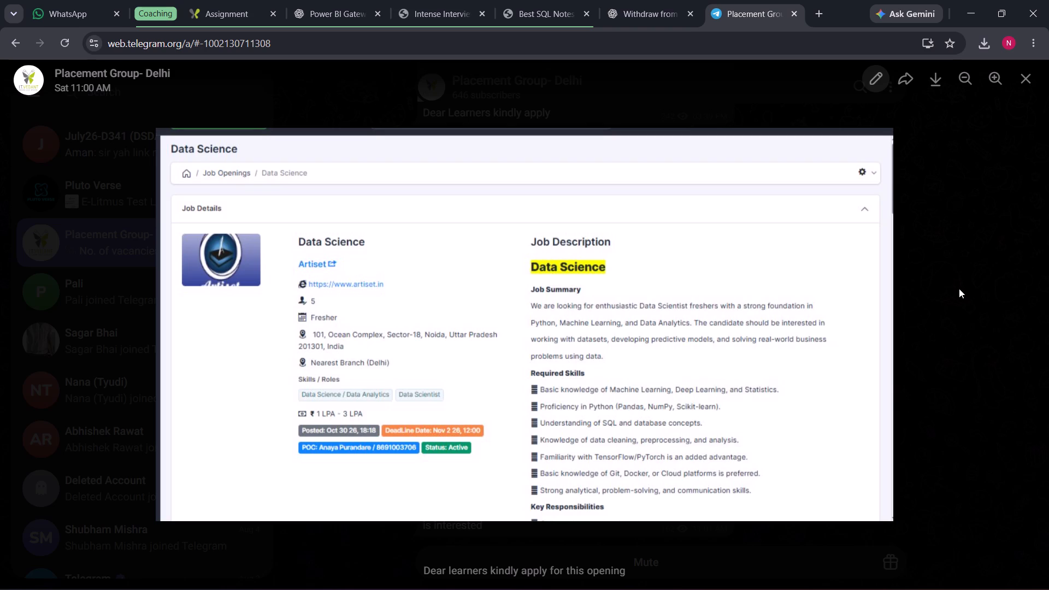
# Start a new browser tab and enter "well" to find the Wellfound startup jobs page.
pyautogui.click(821, 9)
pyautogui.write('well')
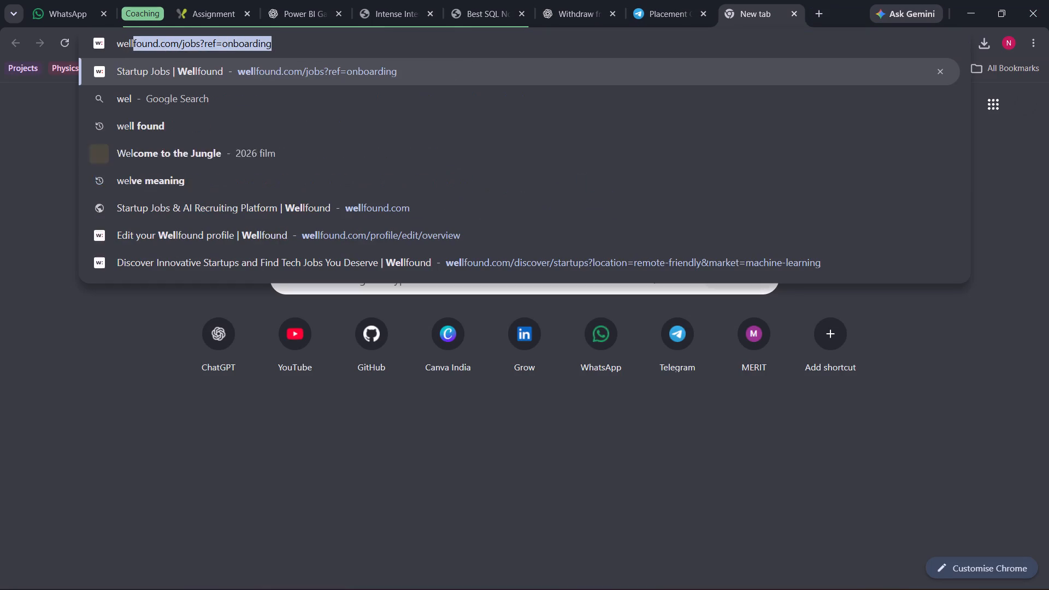
# Open the Wellfound jobs page in Chrome and remove the Internship and 0-1 years filters from the Data Analyst search.
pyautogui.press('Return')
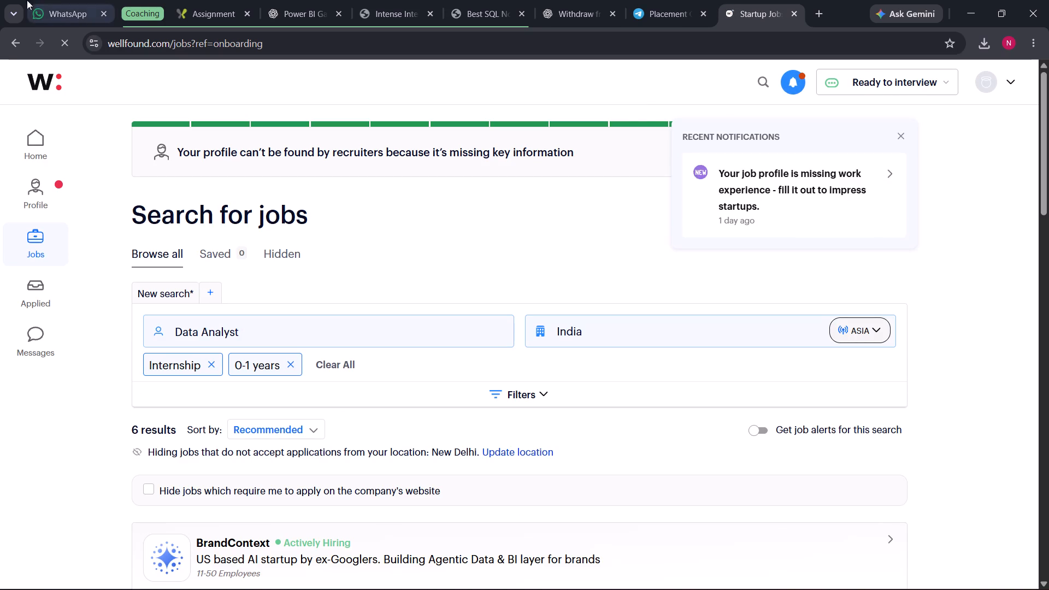
pyautogui.click(213, 364)
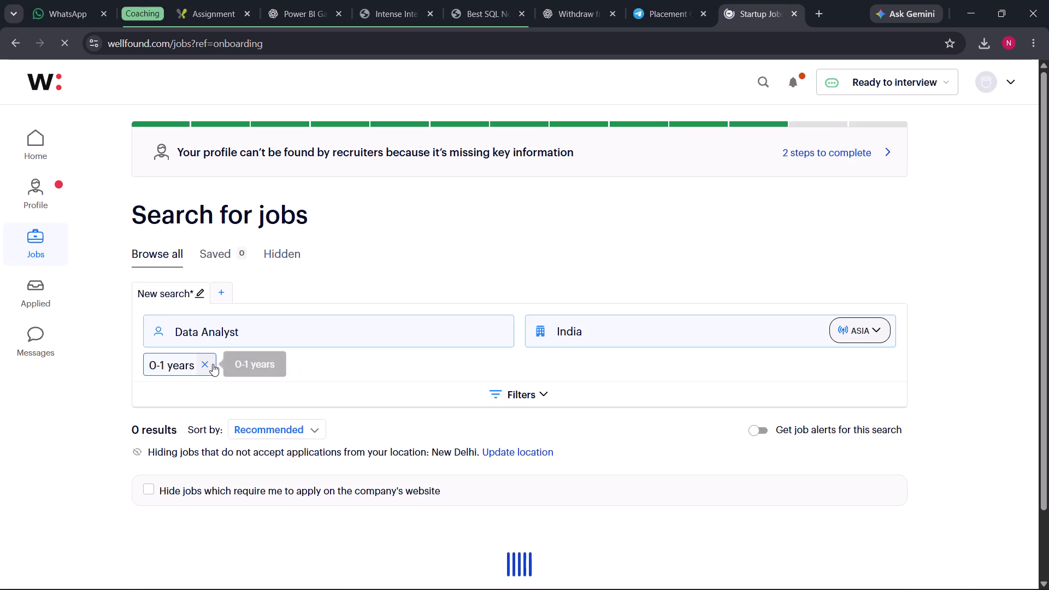
pyautogui.click(213, 364)
# Review the DAX assignment questions and the module syllabus on the course's Assignment page.
pyautogui.click(191, 0)
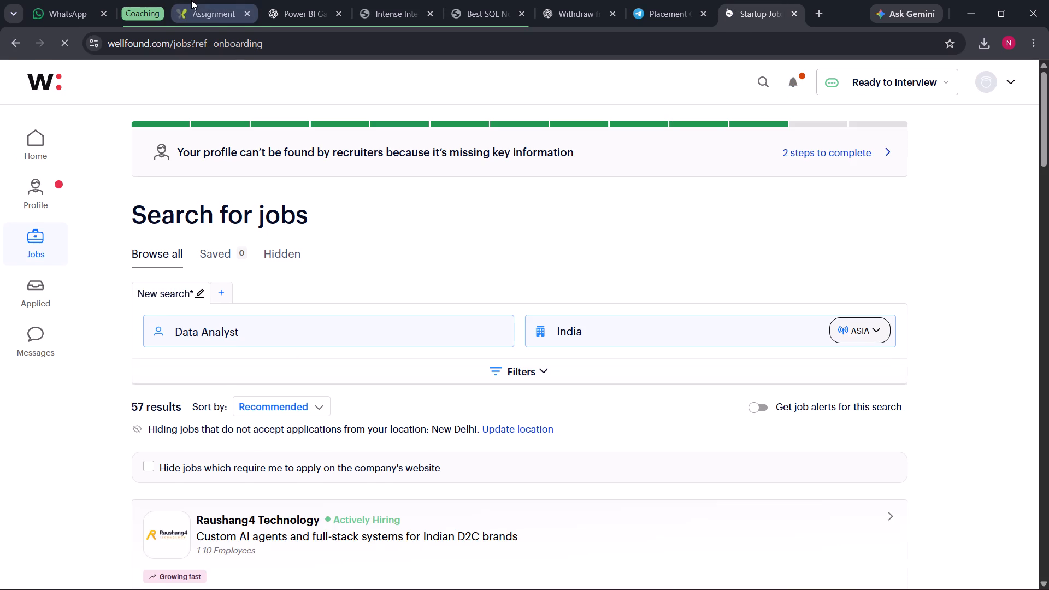
pyautogui.scroll(1, 316, 228)
pyautogui.scroll(-3, 960, 334)
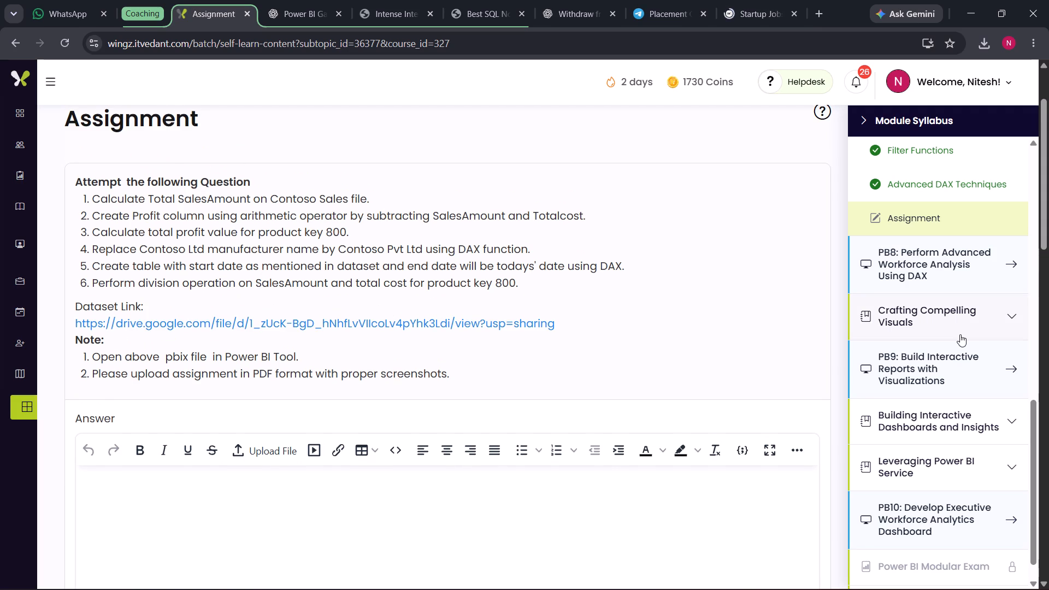
pyautogui.scroll(-4, 960, 334)
pyautogui.scroll(3, 960, 334)
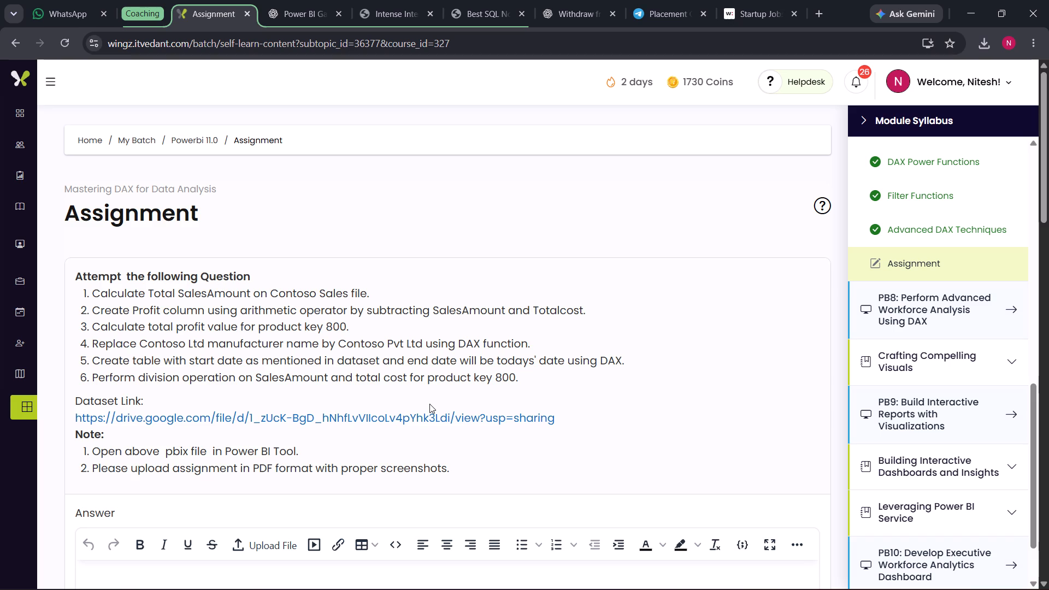
# Switch to the Contoso Sales sample in Power BI Desktop, expand the Sales table's fields and examine the Calendar data in Table view.
pyautogui.hotkey('alt', 'Tab')
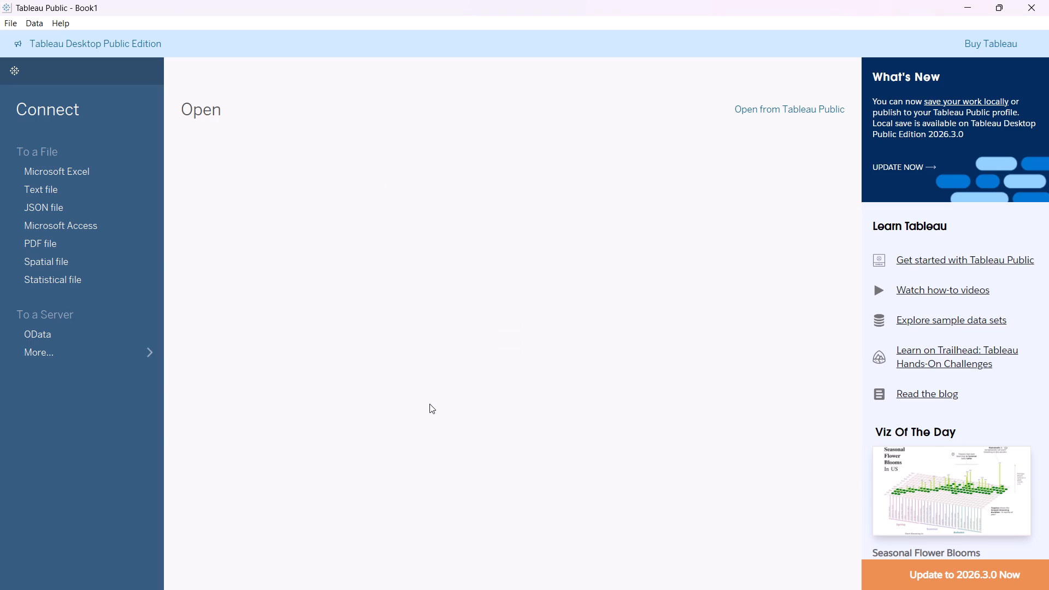
pyautogui.hotkey('alt', 'Tab')
pyautogui.hotkey('alt', 'Tab')
pyautogui.hotkey('alt', 'Tab')
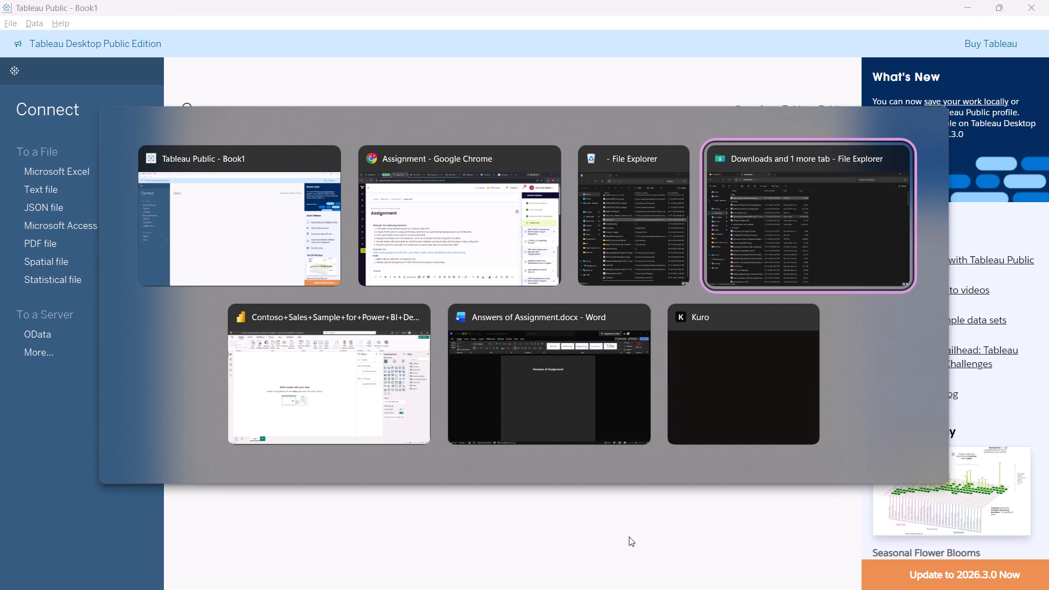
pyautogui.hotkey('alt', 'Tab')
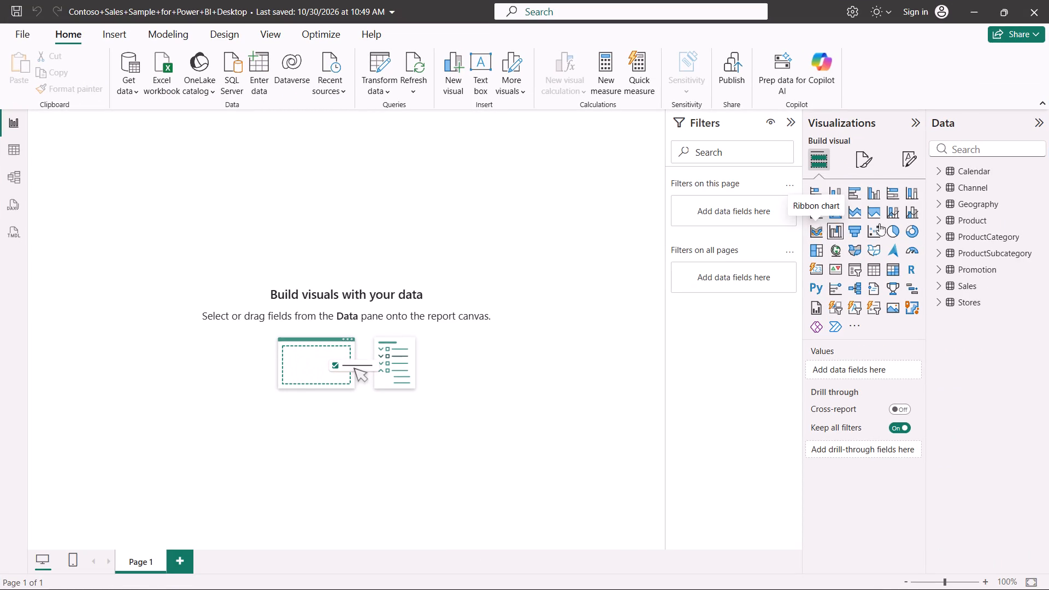
pyautogui.click(940, 285)
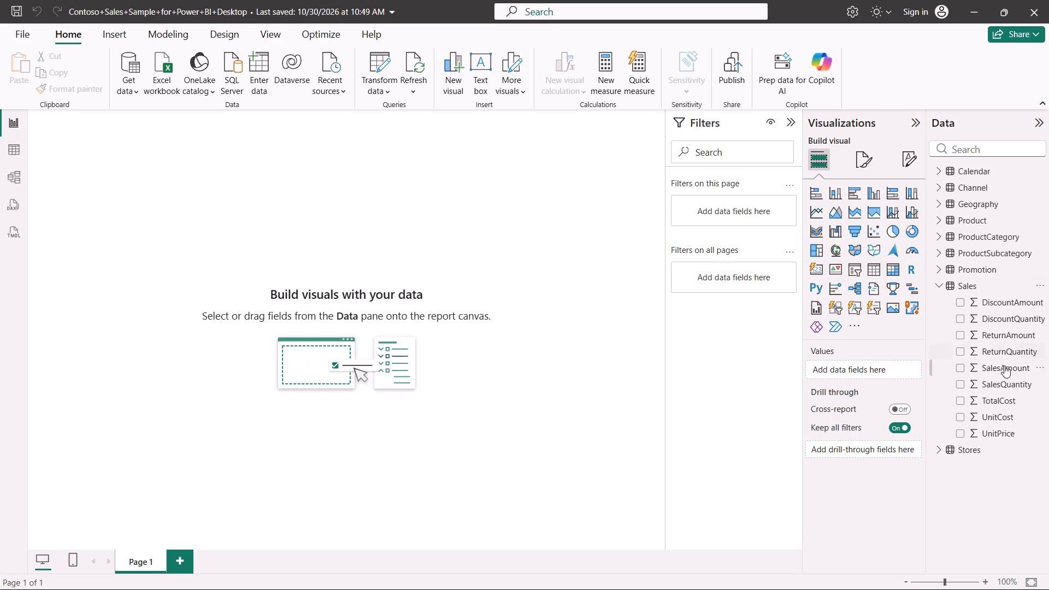
pyautogui.click(26, 150)
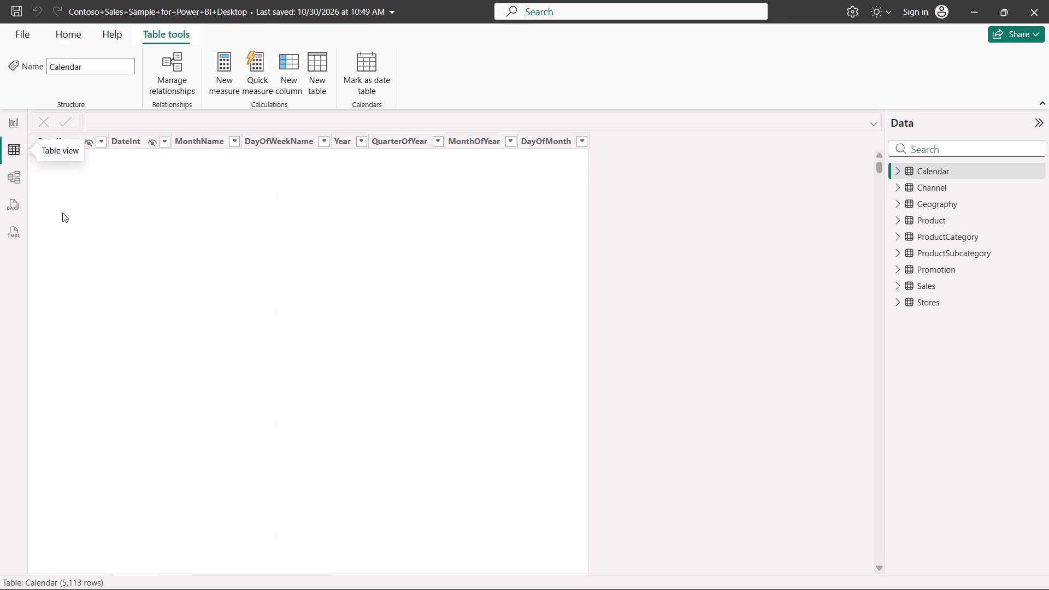
pyautogui.click(617, 251)
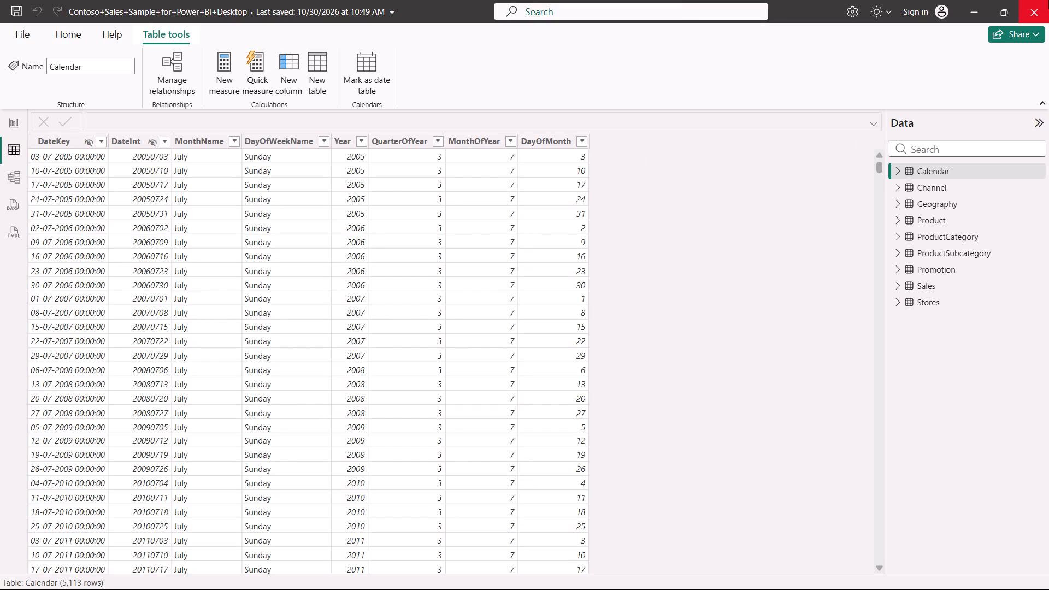
# Close the Contoso Sales sample in Power BI Desktop without saving changes and return to Tableau Public.
pyautogui.click(1048, 0)
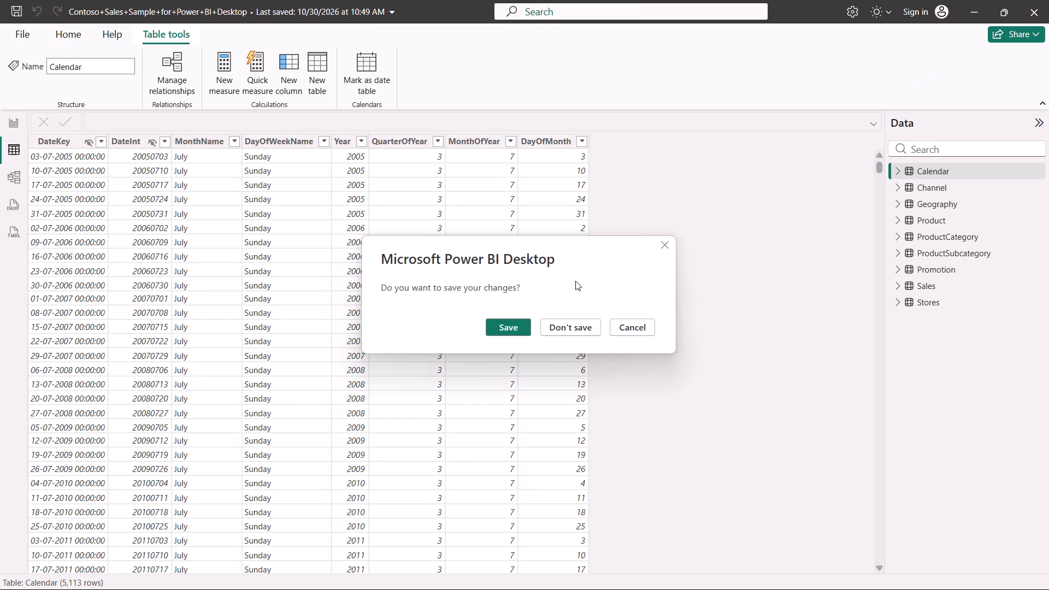
pyautogui.click(557, 331)
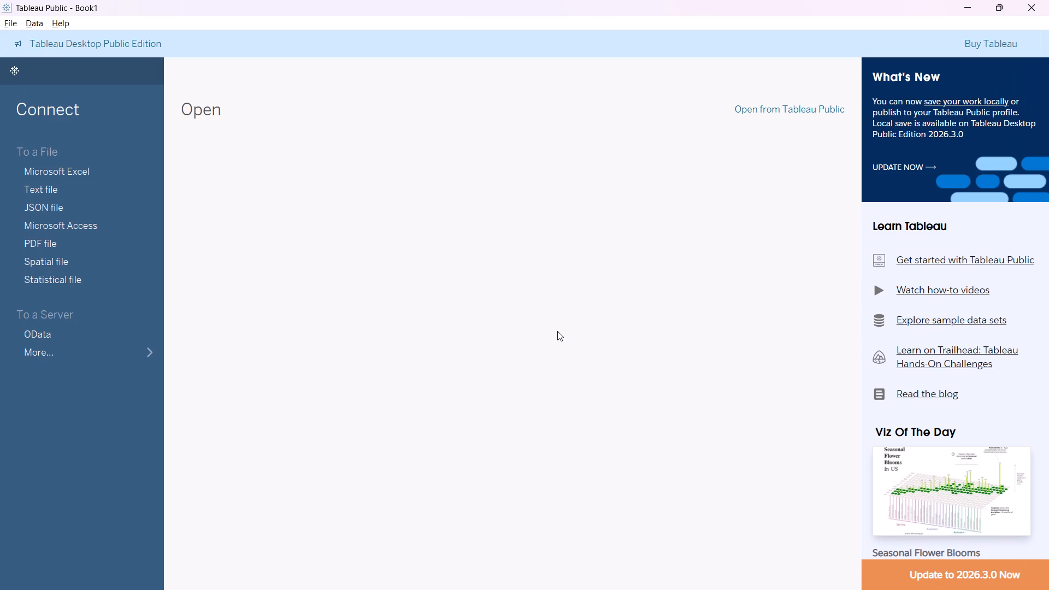
pyautogui.click(372, 172)
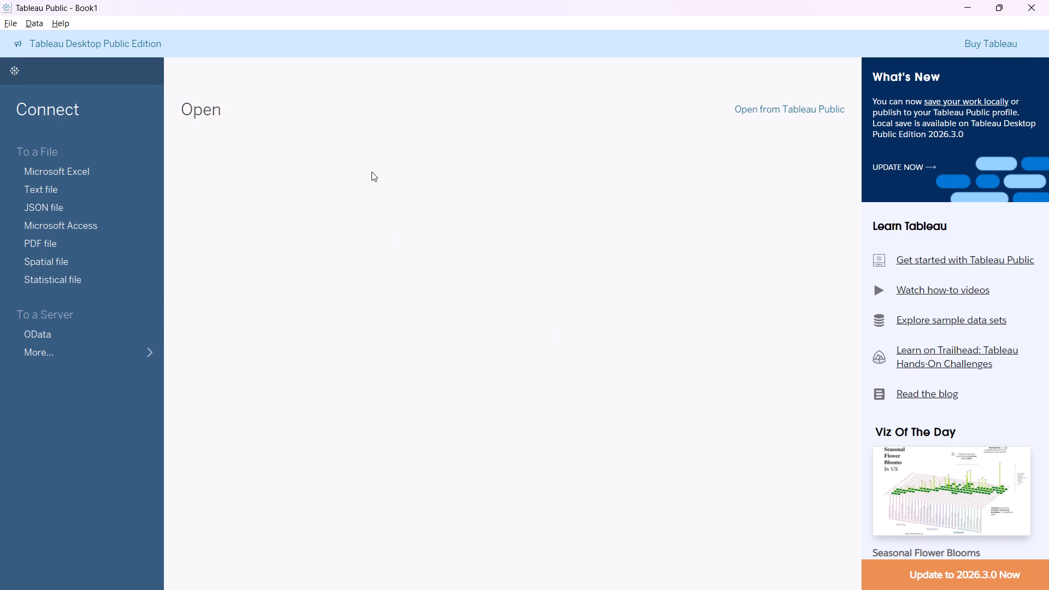
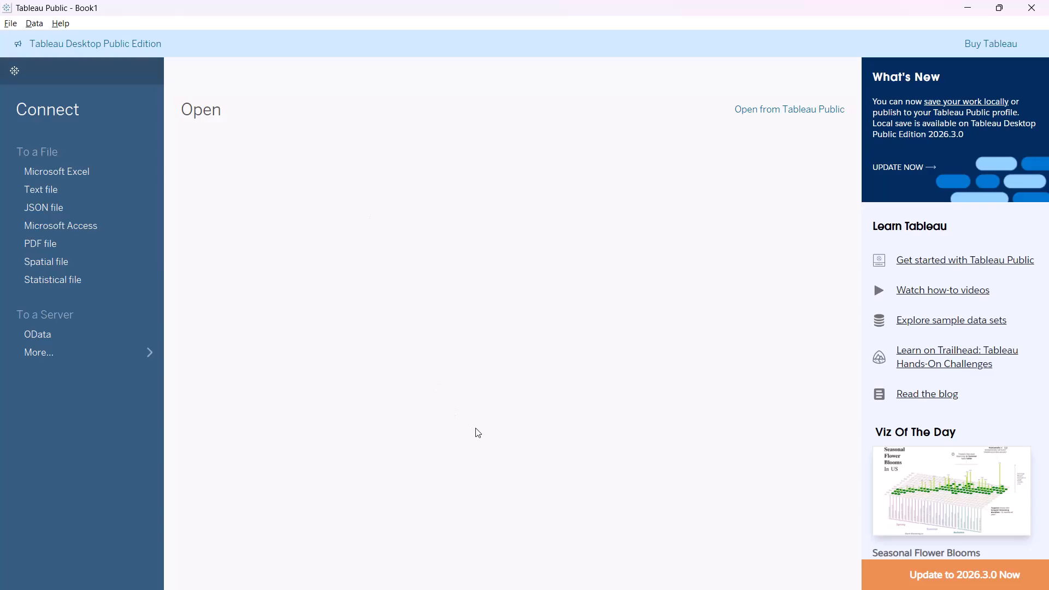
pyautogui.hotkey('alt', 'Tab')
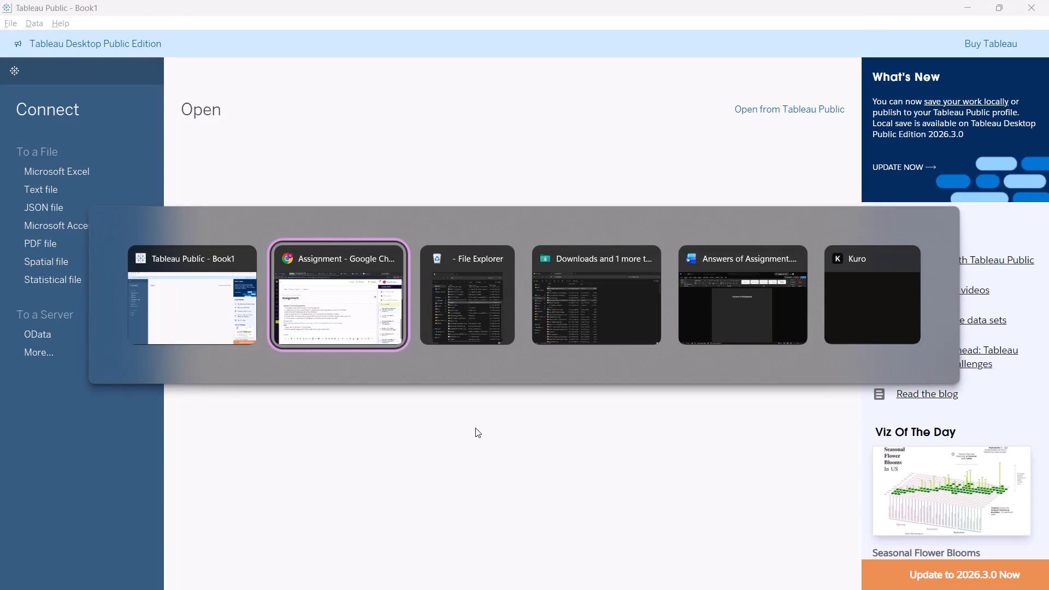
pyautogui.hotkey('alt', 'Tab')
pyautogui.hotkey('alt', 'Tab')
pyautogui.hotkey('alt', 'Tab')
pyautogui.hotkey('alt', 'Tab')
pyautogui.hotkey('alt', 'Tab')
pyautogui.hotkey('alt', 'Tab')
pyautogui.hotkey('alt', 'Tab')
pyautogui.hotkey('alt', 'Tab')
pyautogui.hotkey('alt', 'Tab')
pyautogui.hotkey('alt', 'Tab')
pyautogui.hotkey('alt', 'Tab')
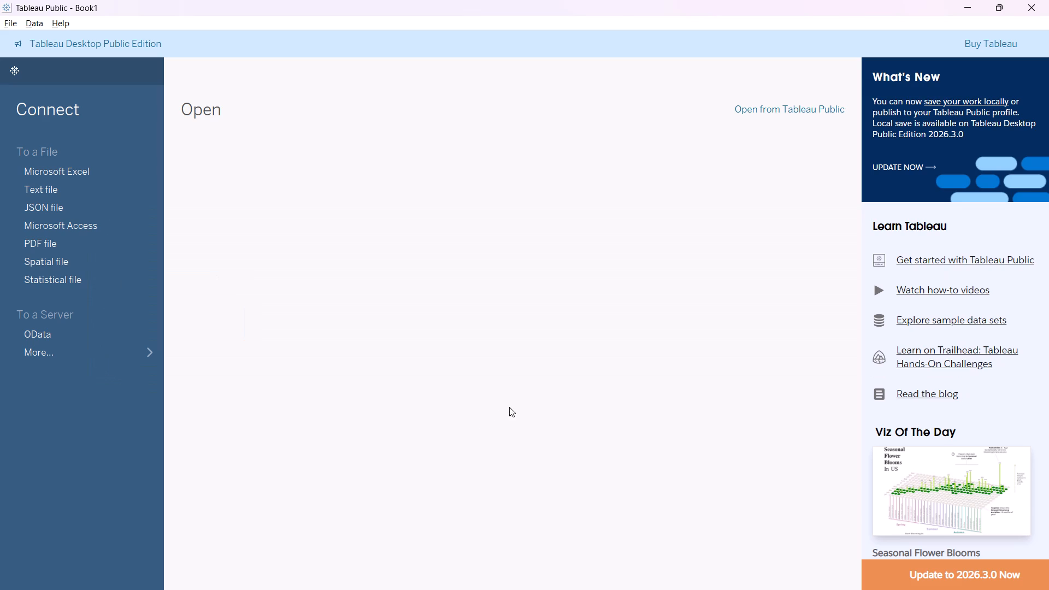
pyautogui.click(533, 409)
# Connect to the Excel file Sample - Superstore.xls from the Data Science > PowerBI folder under Videos.
pyautogui.click(73, 166)
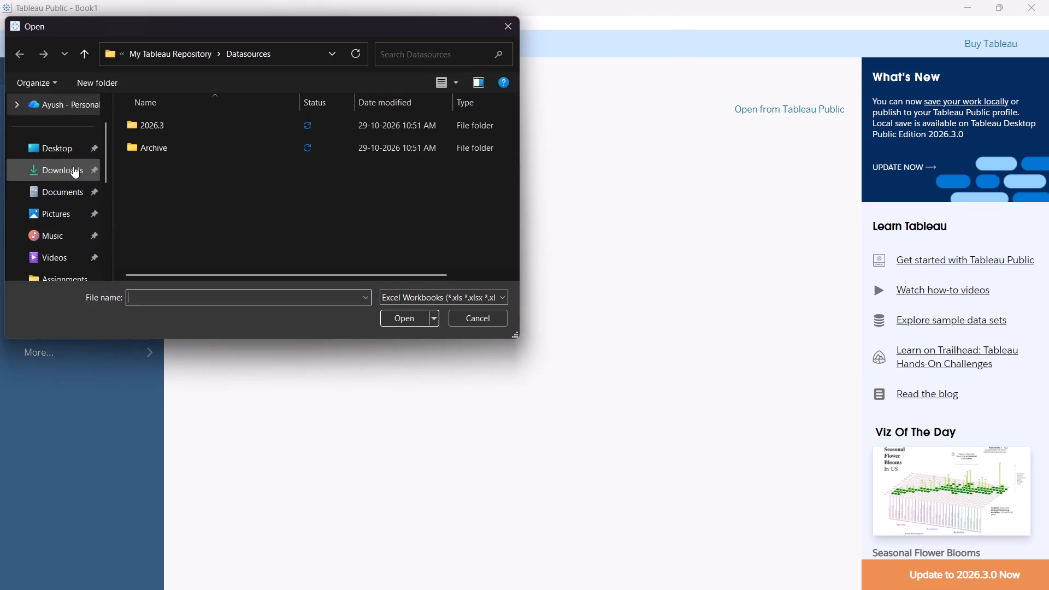
pyautogui.click(63, 242)
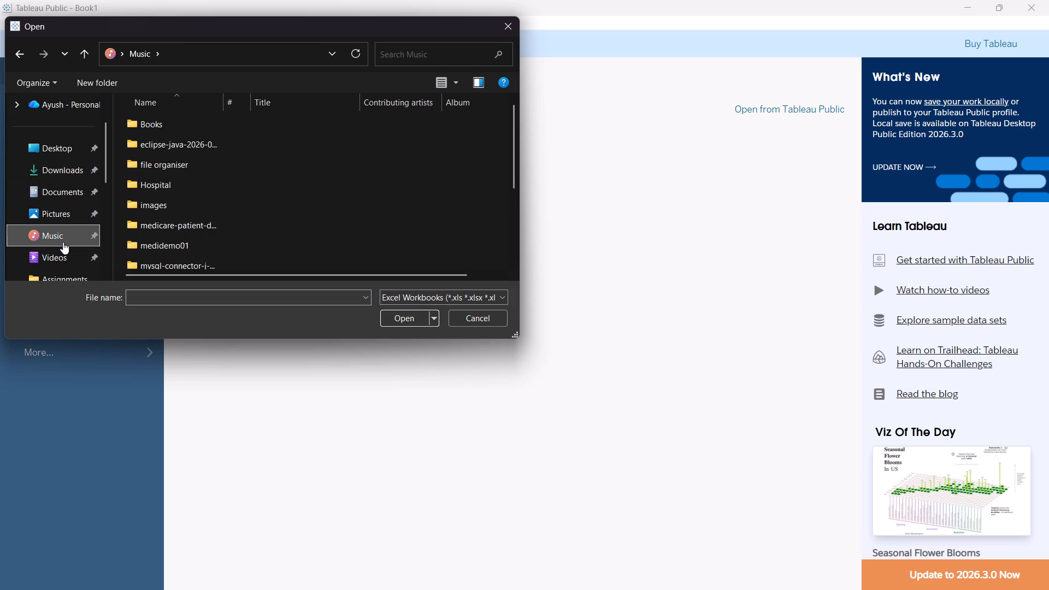
pyautogui.click(57, 263)
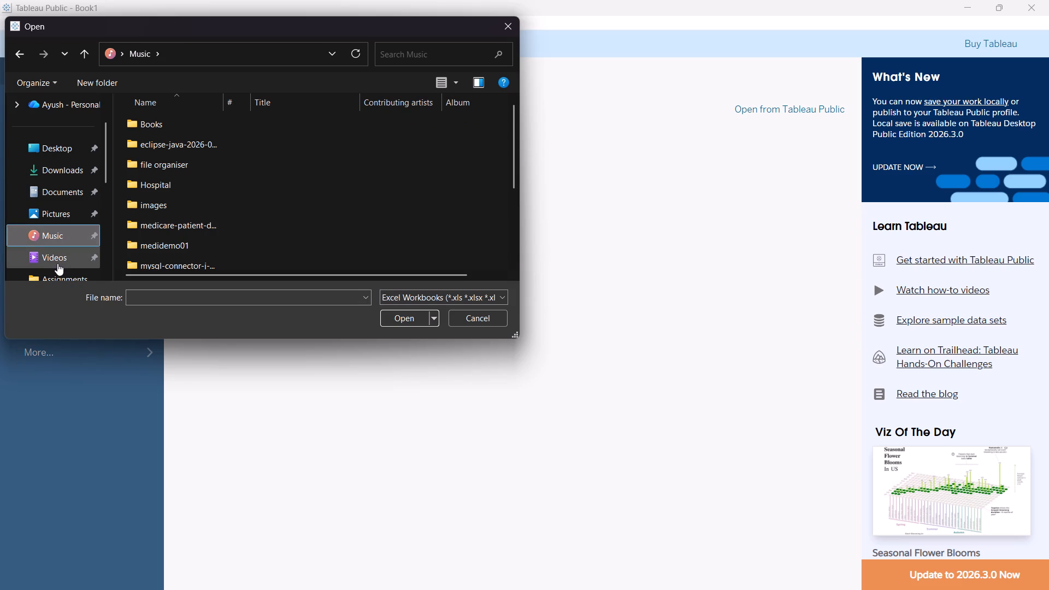
pyautogui.doubleClick(172, 132)
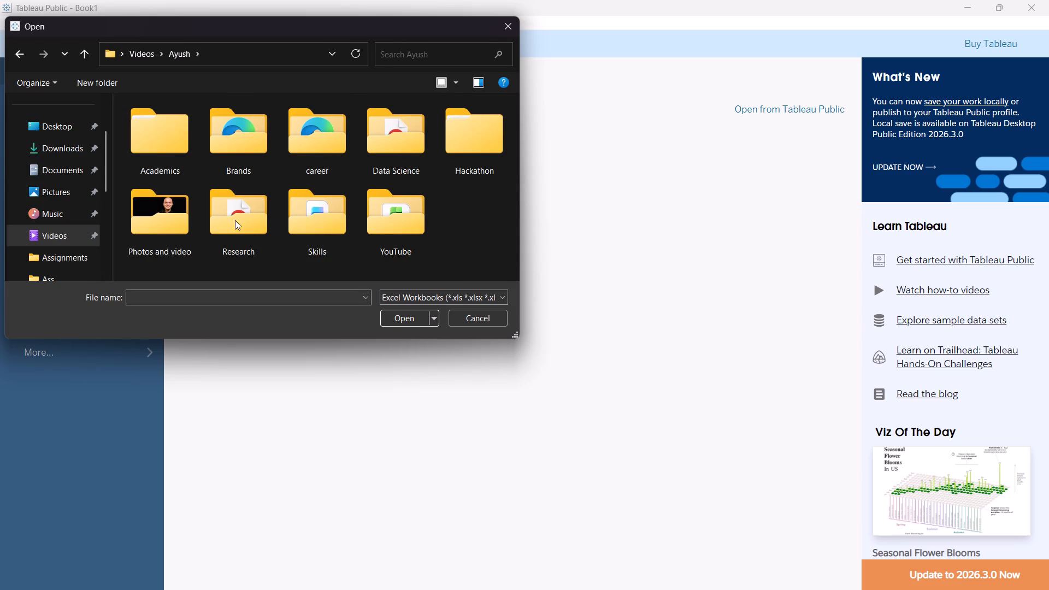
pyautogui.doubleClick(398, 147)
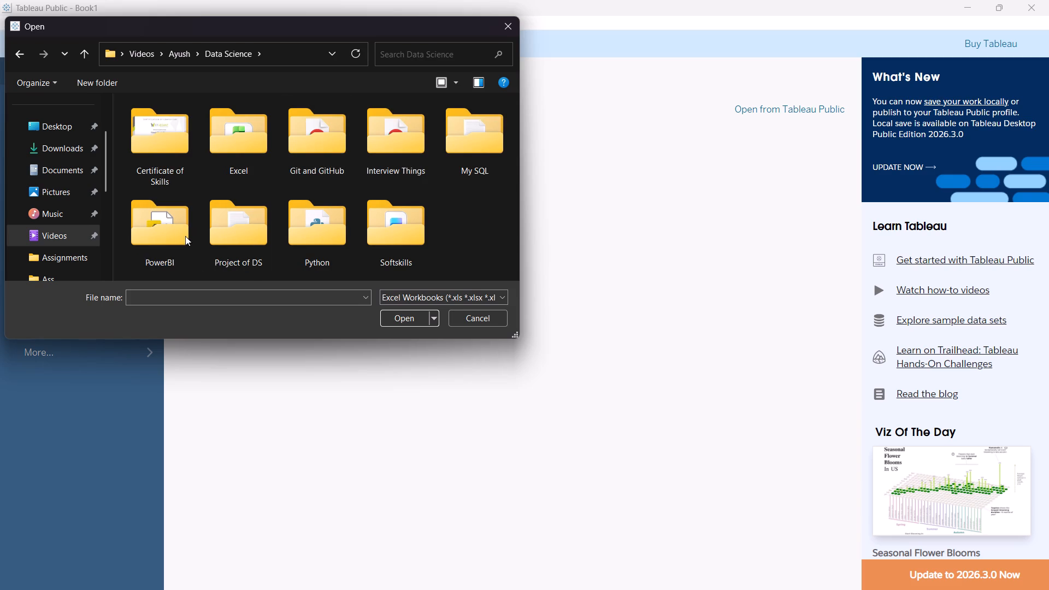
pyautogui.doubleClick(183, 239)
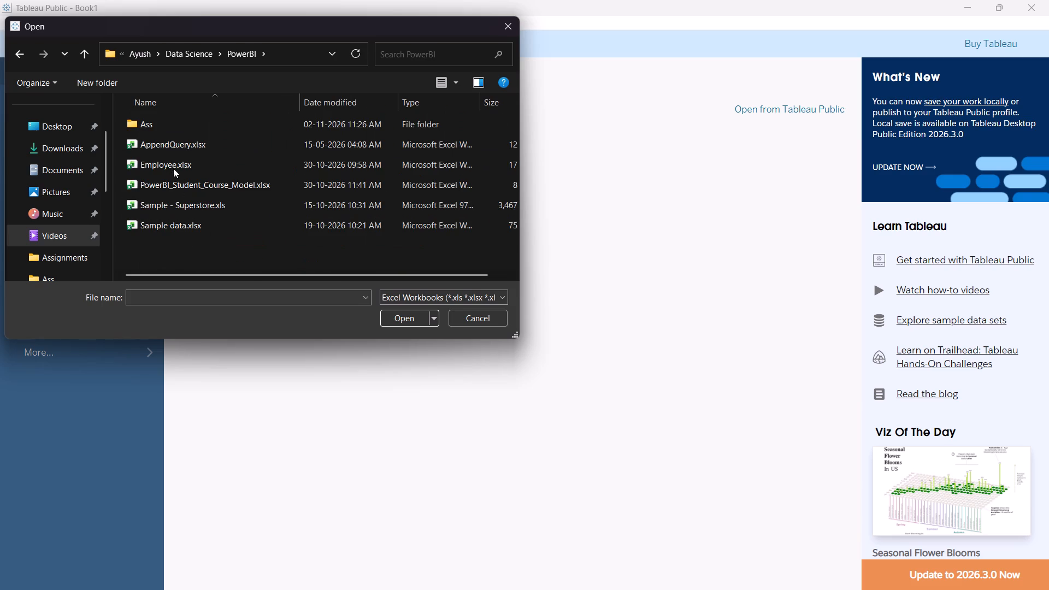
pyautogui.click(182, 202)
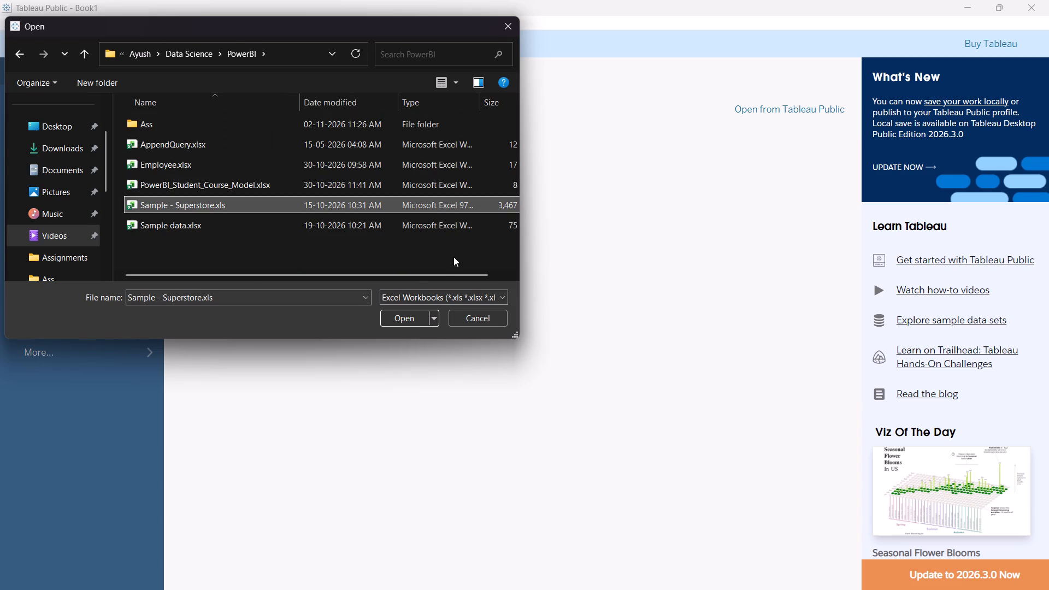
pyautogui.click(402, 315)
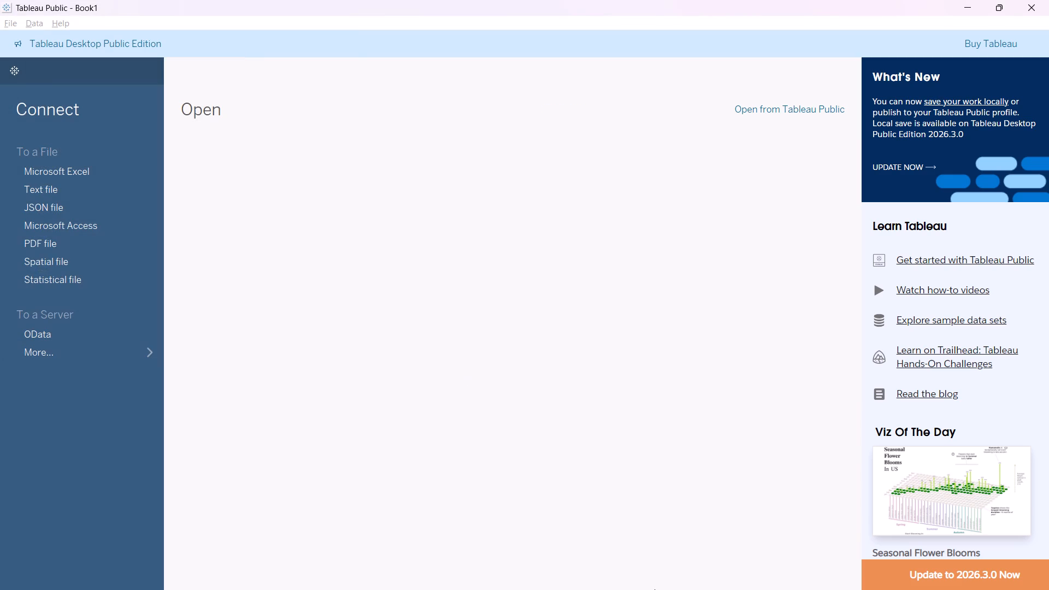
# In File Explorer, create a new folder named Tabeau inside the Data Science folder under Videos, and return to Tableau Public.
pyautogui.click(535, 578)
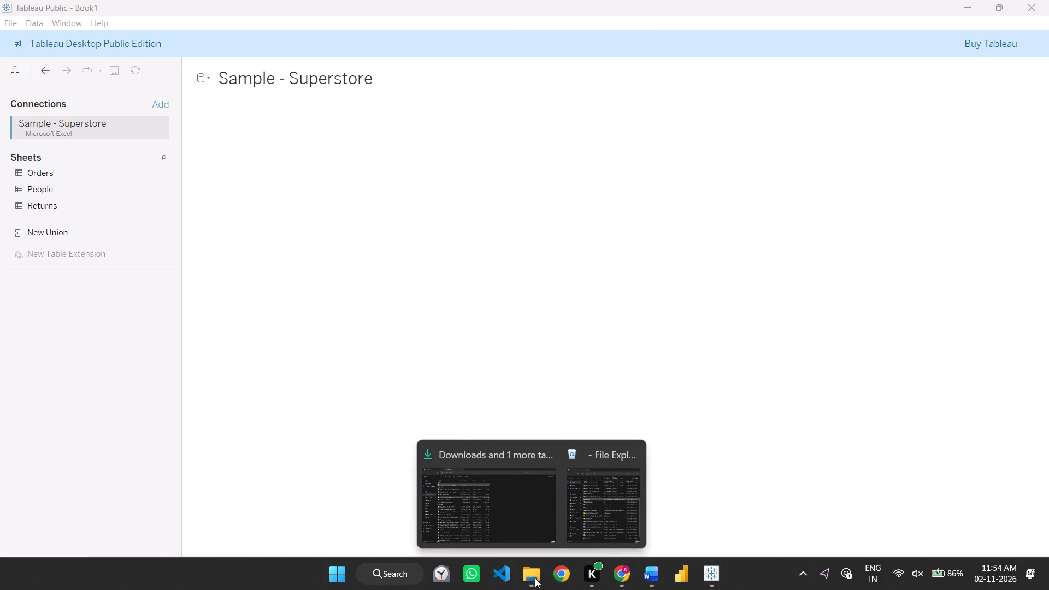
pyautogui.click(532, 511)
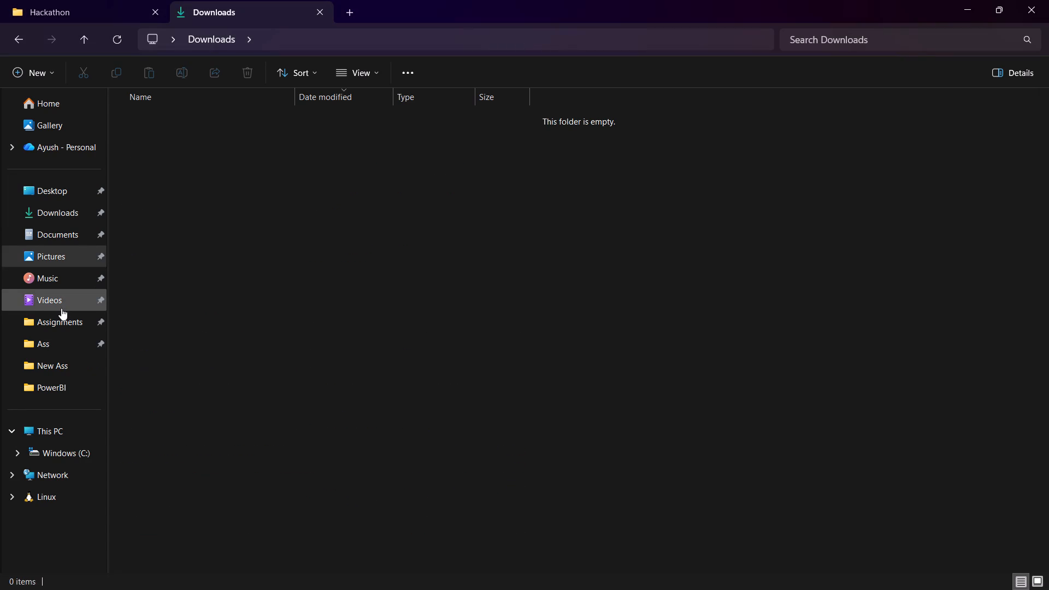
pyautogui.click(61, 308)
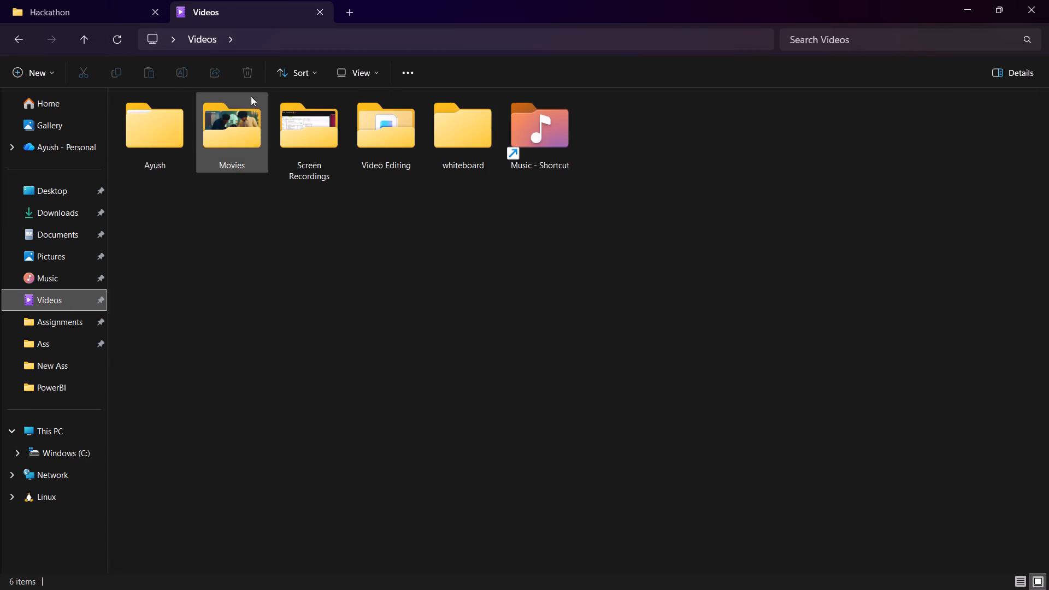
pyautogui.doubleClick(172, 136)
pyautogui.doubleClick(401, 152)
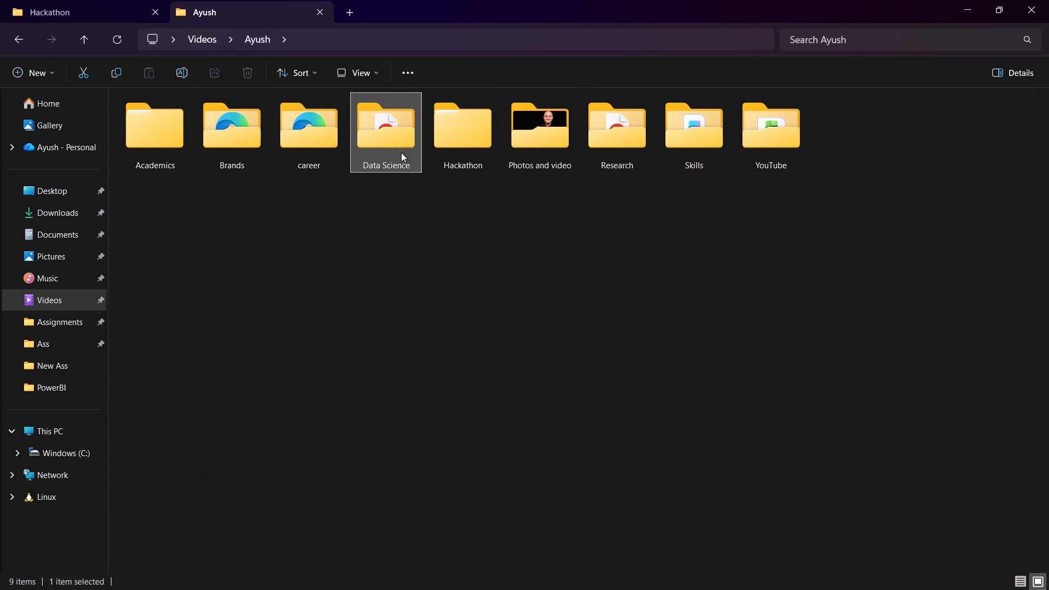
pyautogui.click(15, 63)
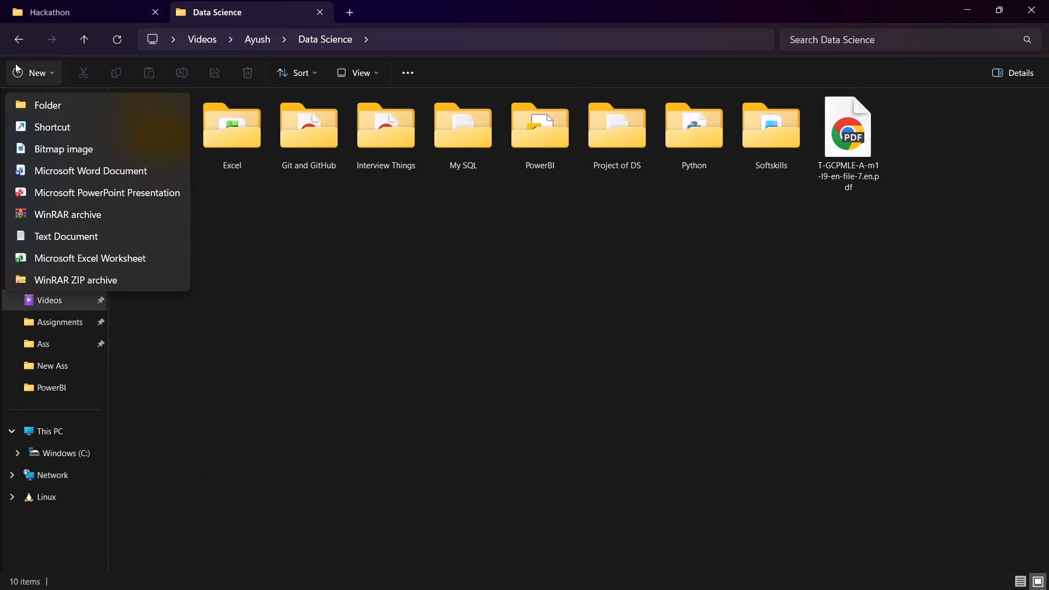
pyautogui.click(40, 101)
pyautogui.write('Tab')
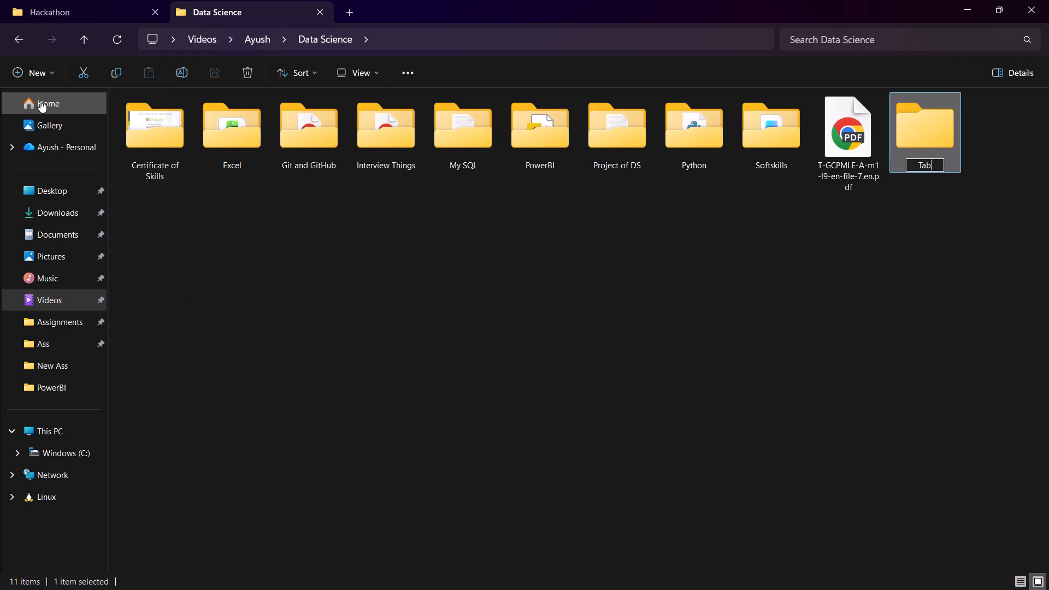
pyautogui.write('eau')
pyautogui.press('Return')
pyautogui.hotkey('alt', 'Tab')
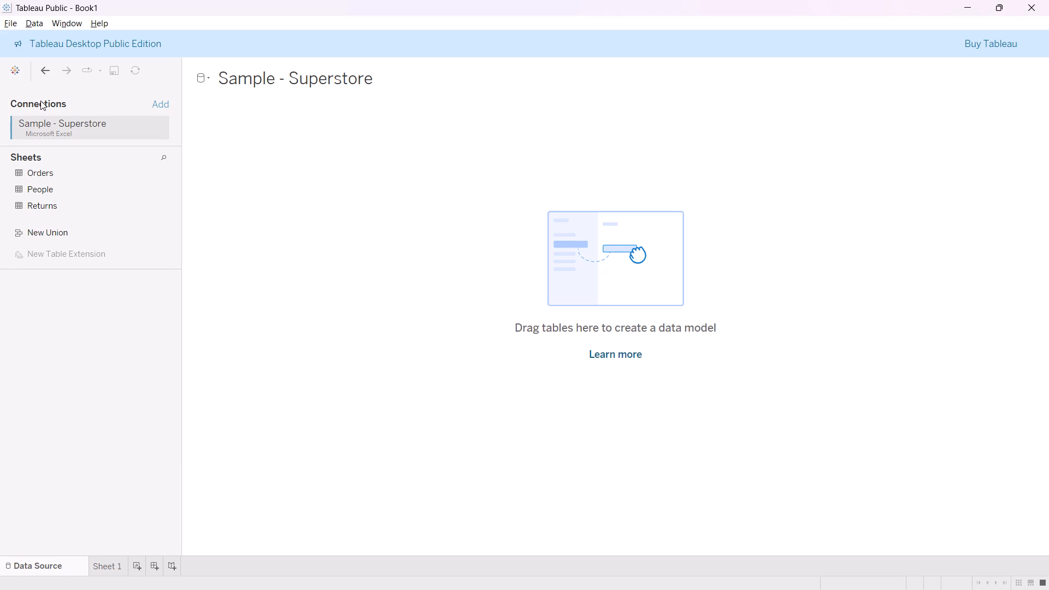
# Switch back to File Explorer and correct the new folder's name to Tableau.
pyautogui.hotkey('alt', 'Tab')
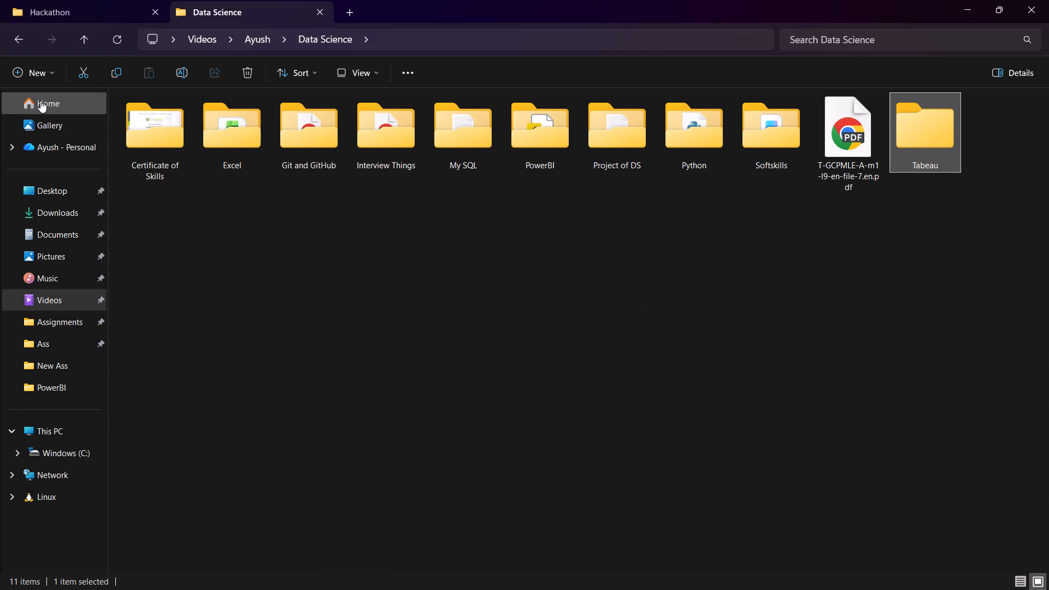
pyautogui.click(186, 72)
pyautogui.press('Right')
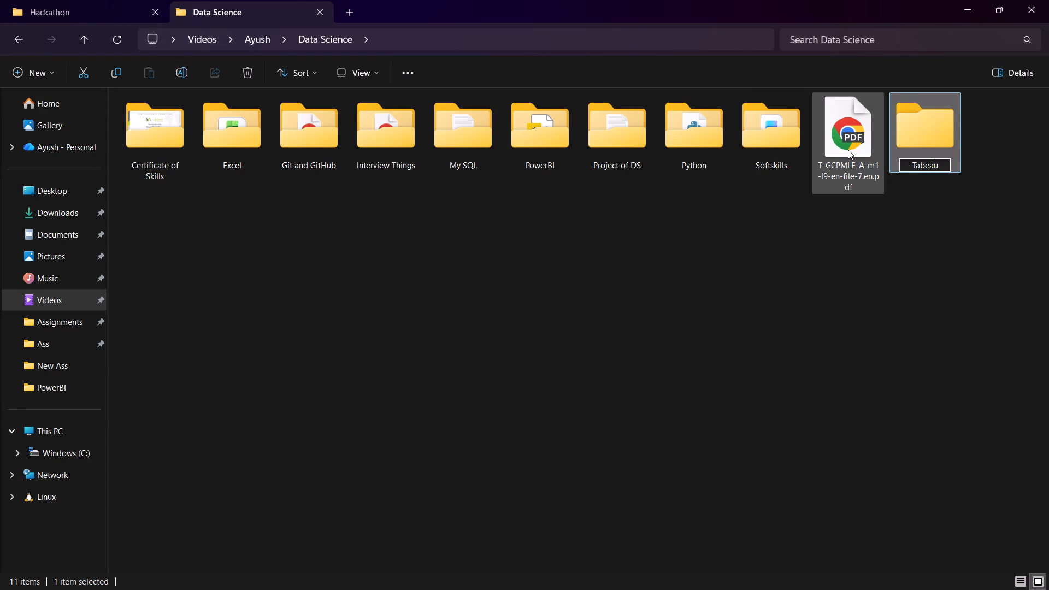
pyautogui.press('Left')
pyautogui.press('Left')
pyautogui.press('Left')
pyautogui.press('l')
pyautogui.press('Return')
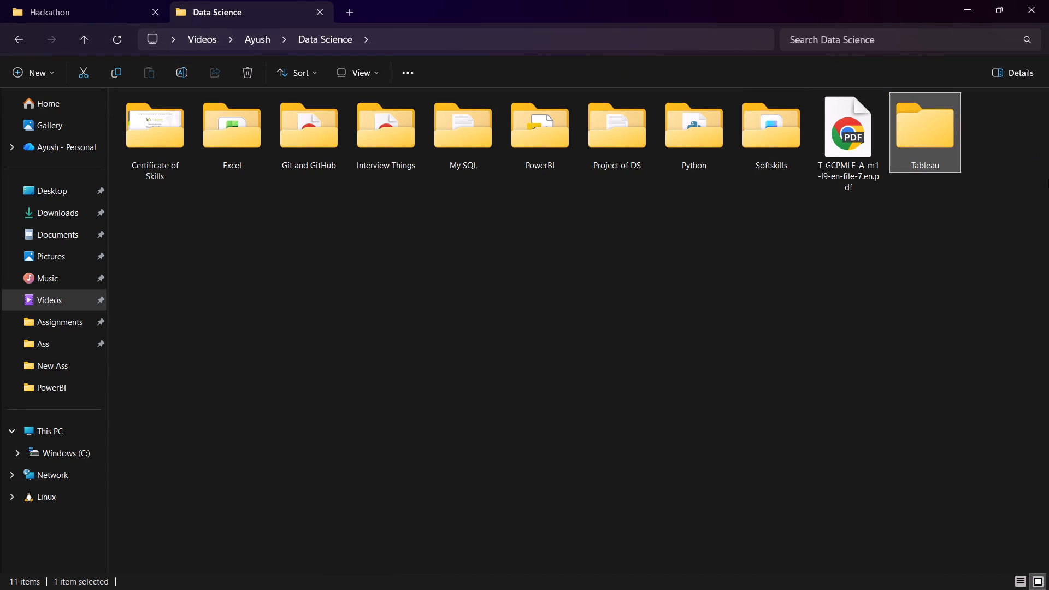
# Switch to the course's Assignment page in Chrome and look through the remaining modules in the Module Syllabus.
pyautogui.hotkey('alt', 'Tab')
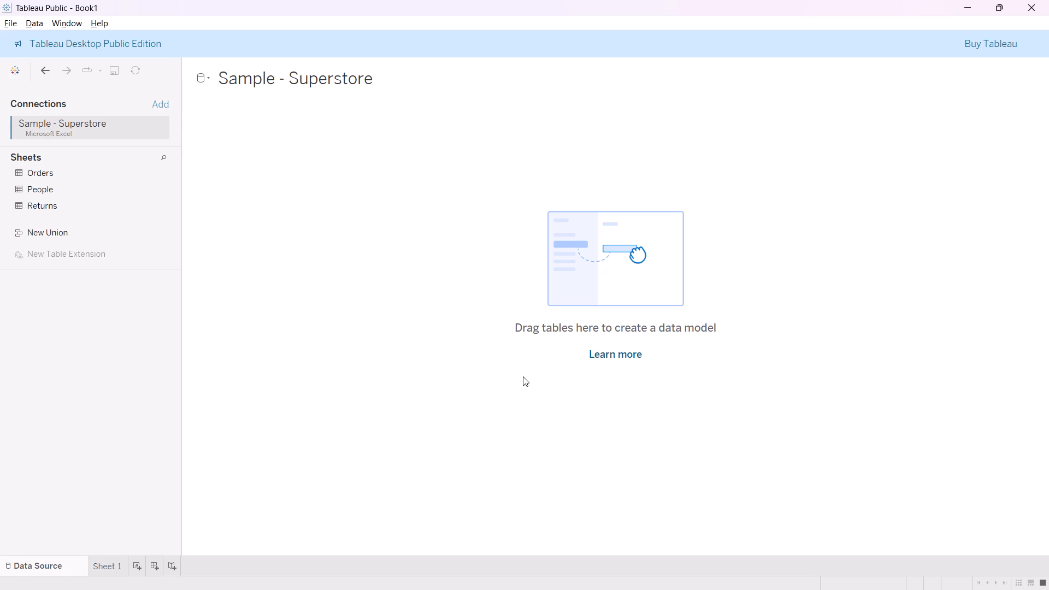
pyautogui.hotkey('alt', 'Tab')
pyautogui.hotkey('alt', 'Tab')
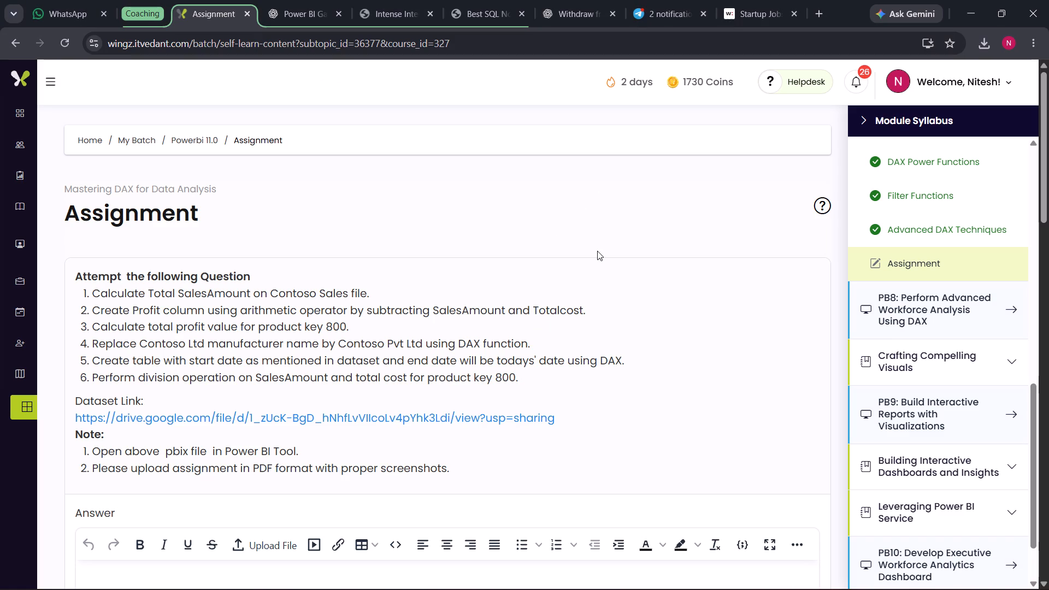
pyautogui.scroll(-2, 986, 476)
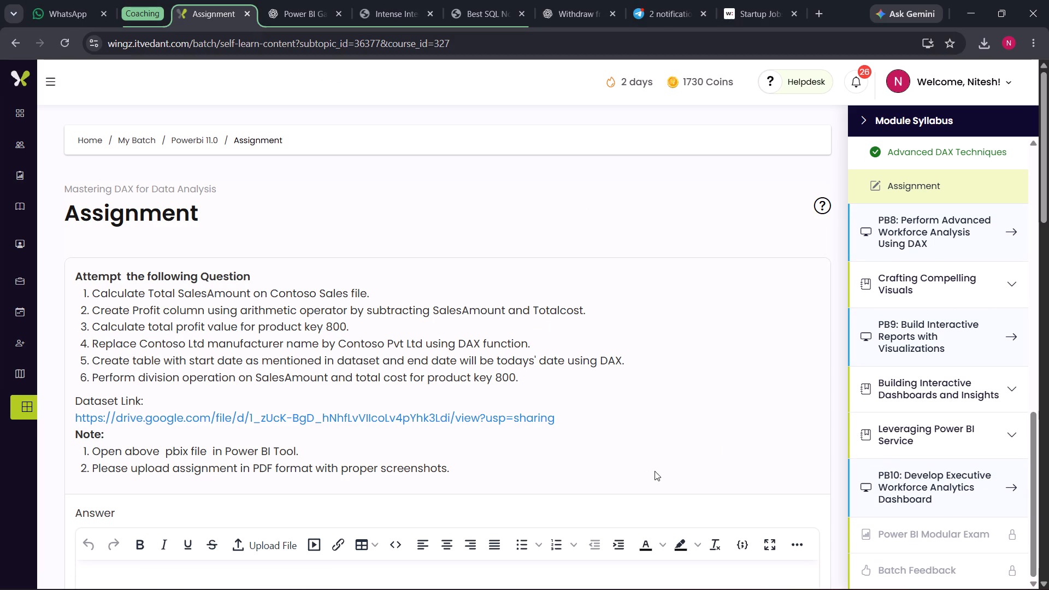
pyautogui.scroll(7, 747, 393)
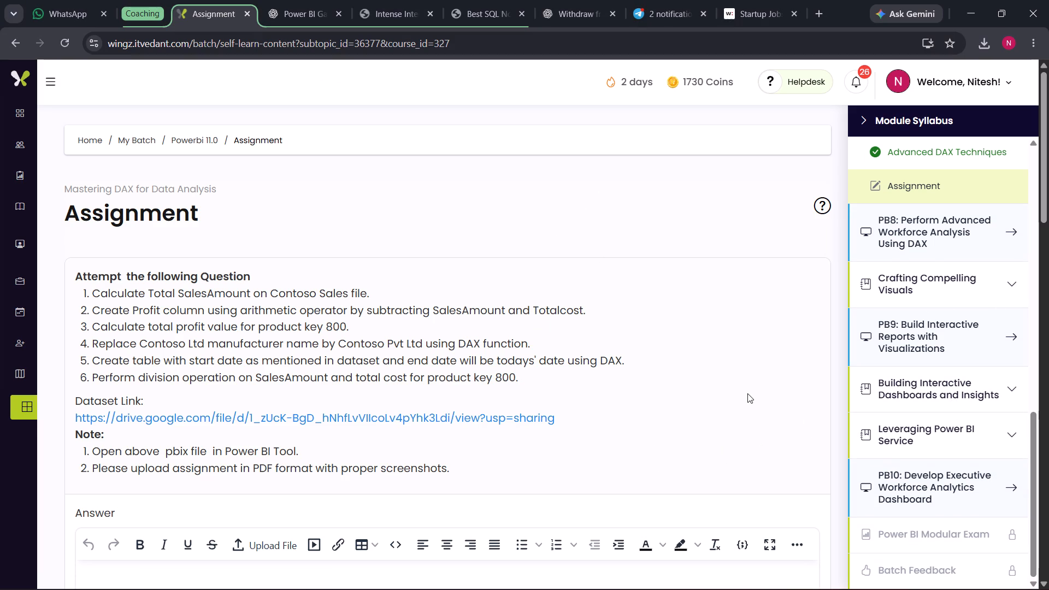
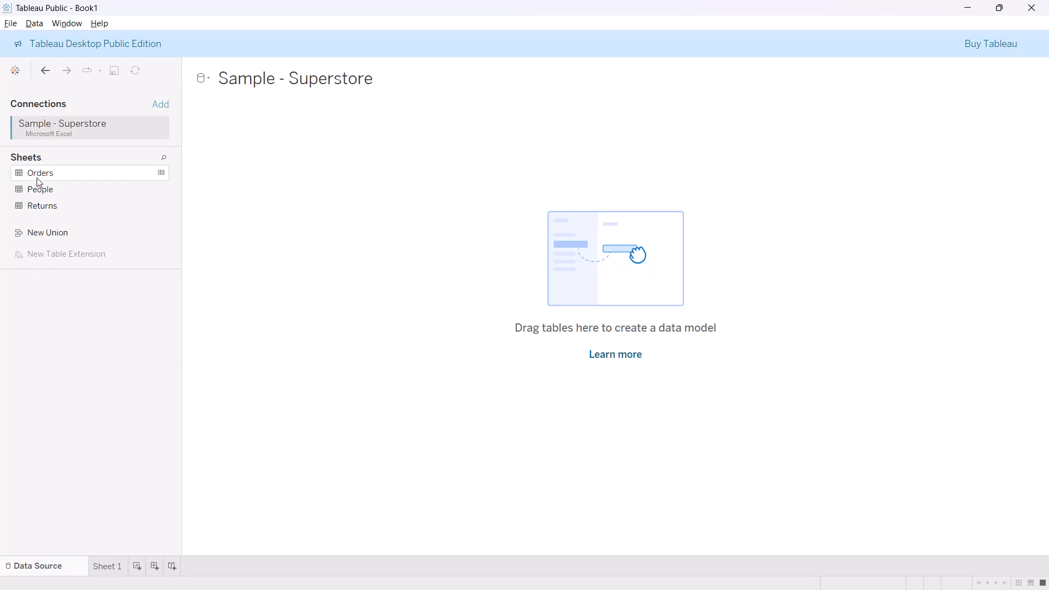
# Add the Orders sheet to the data model canvas.
pyautogui.moveTo(37, 174); pyautogui.dragTo(372, 250)
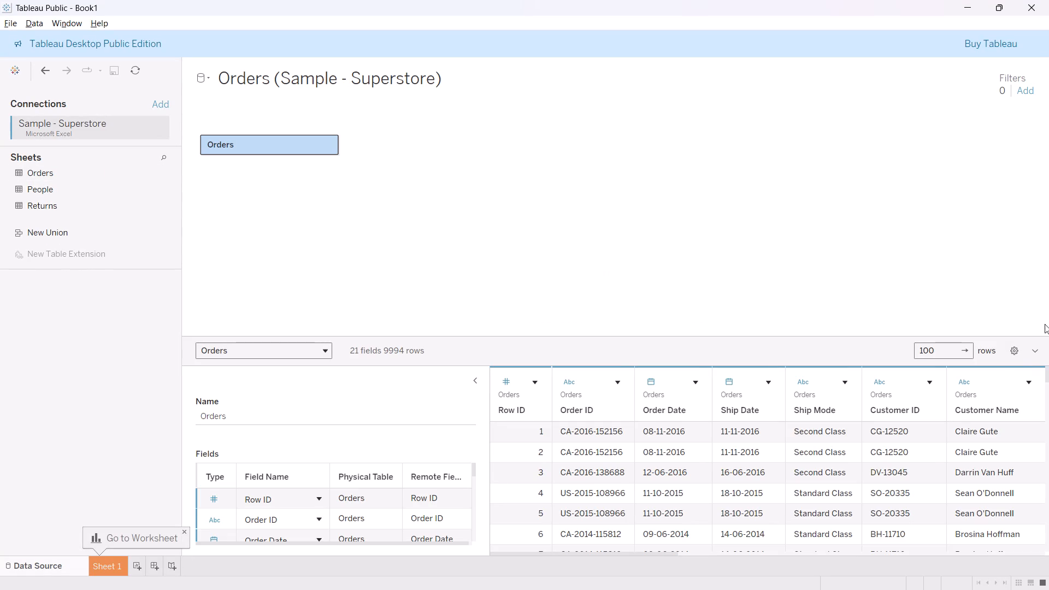
# Set the Orders data preview to show 1000 rows.
pyautogui.click(932, 350)
pyautogui.press('0')
pyautogui.press('Return')
pyautogui.scroll(-1, 404, 527)
pyautogui.scroll(3, 404, 527)
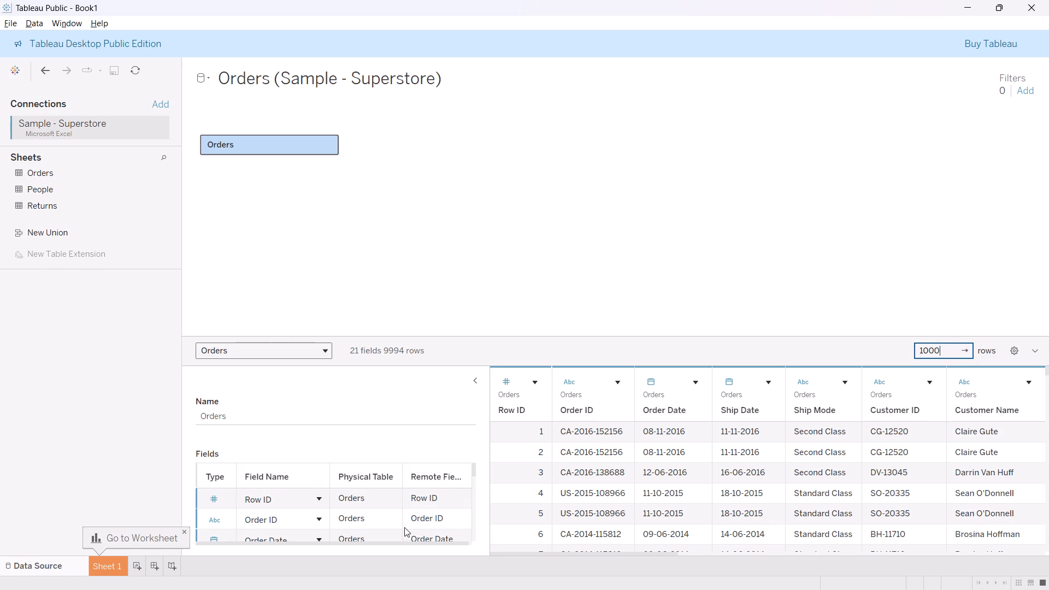
# Enlarge the Orders field list and data preview by raising their divider with the data model canvas.
pyautogui.moveTo(433, 336); pyautogui.dragTo(433, 334)
pyautogui.moveTo(433, 334); pyautogui.dragTo(427, 198)
pyautogui.scroll(2, 367, 382)
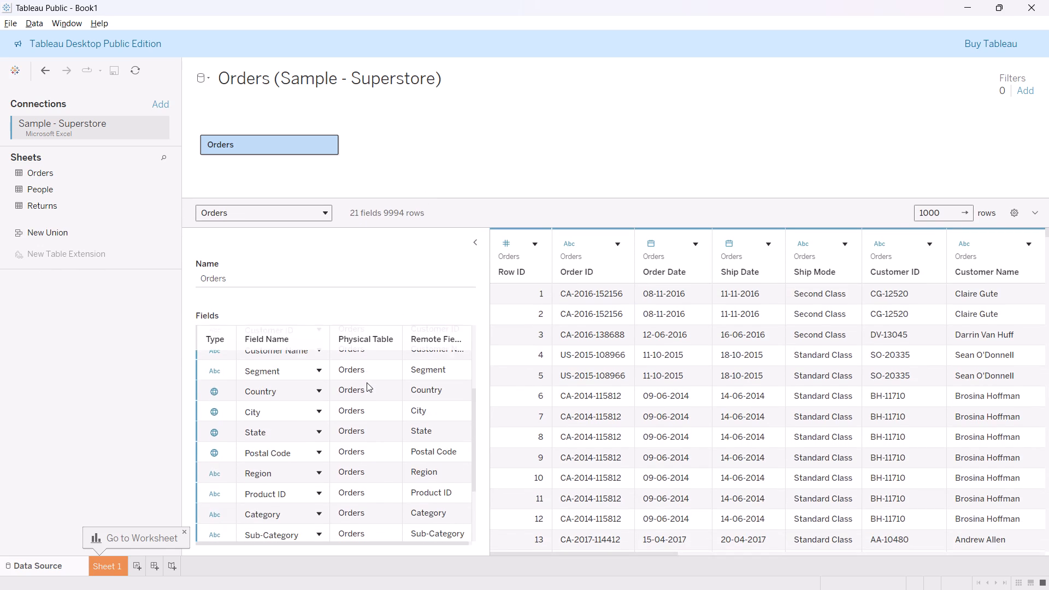
pyautogui.scroll(1, 367, 382)
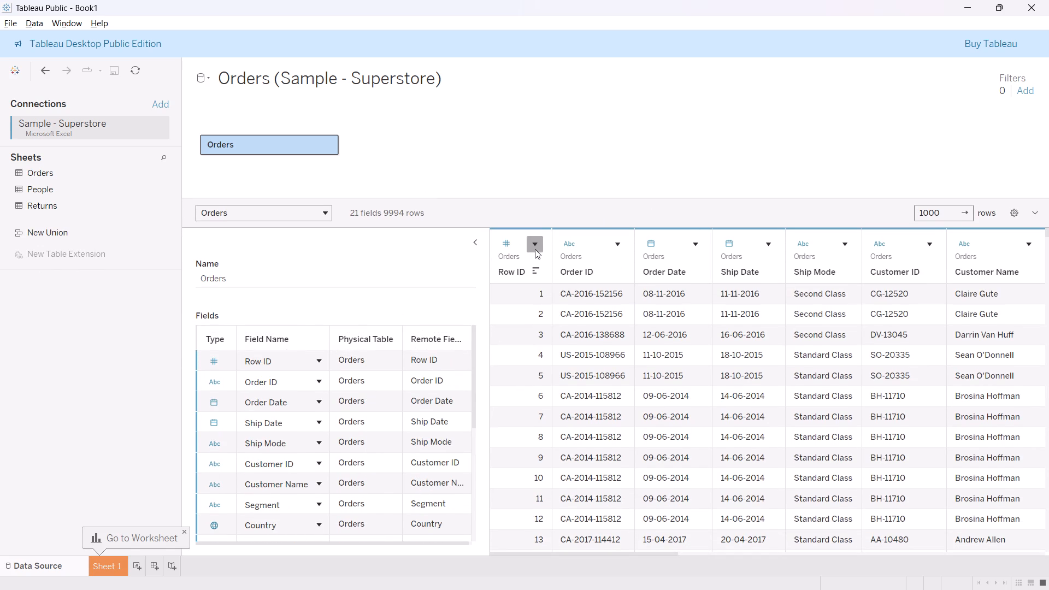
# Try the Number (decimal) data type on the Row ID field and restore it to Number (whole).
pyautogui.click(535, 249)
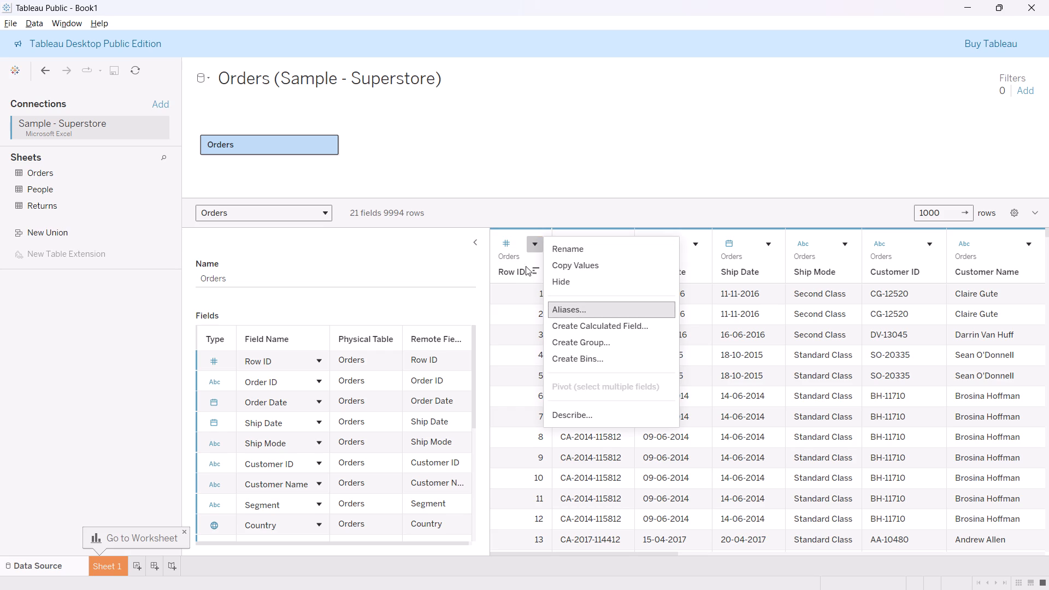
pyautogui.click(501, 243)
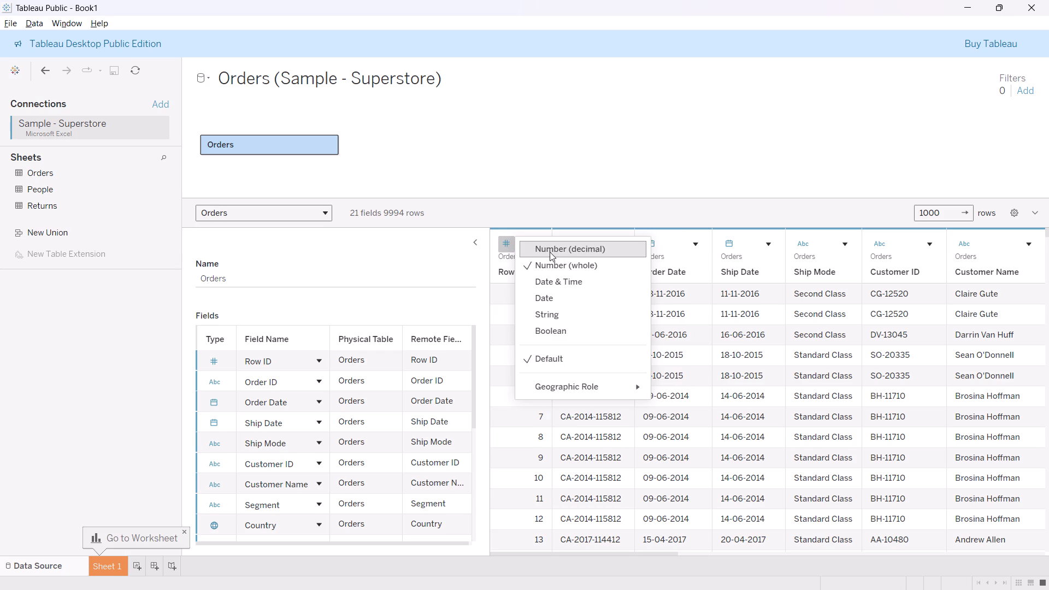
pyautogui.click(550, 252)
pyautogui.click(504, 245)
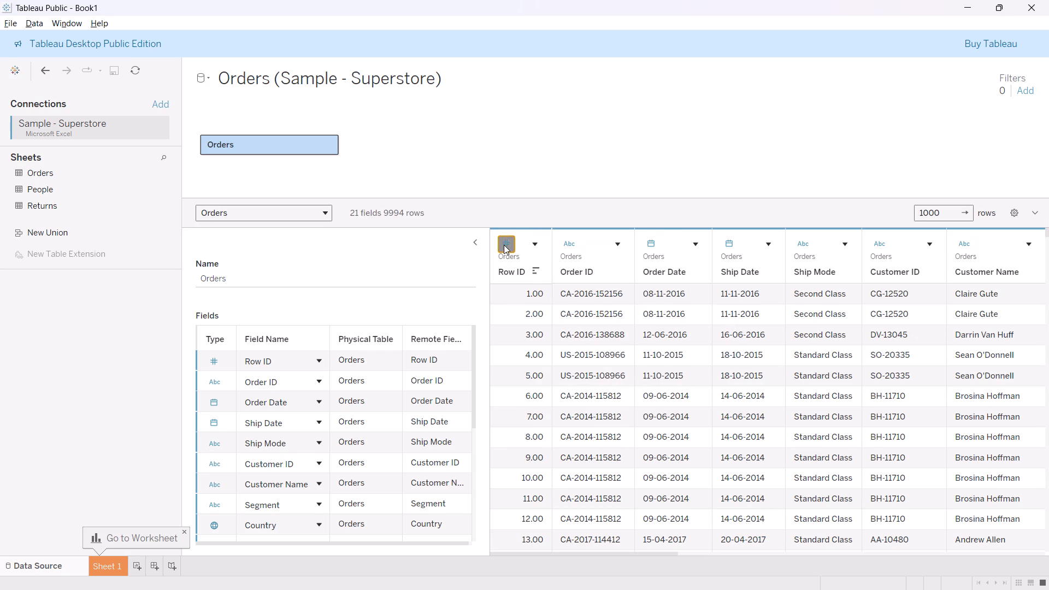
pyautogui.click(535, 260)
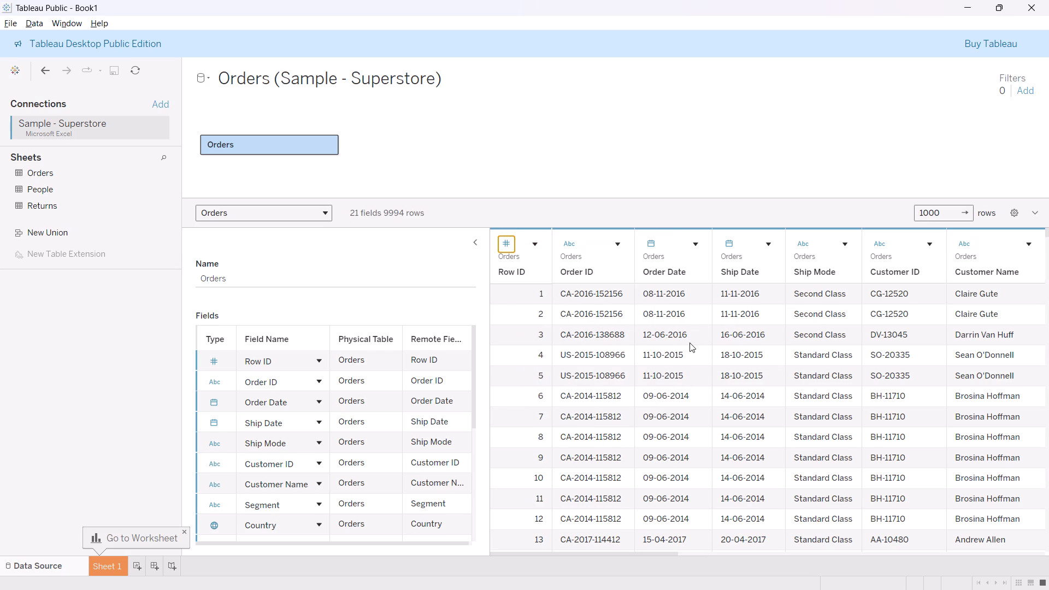
# Look through the Orders data preview columns and the field list with its types, physical tables and remote field names.
pyautogui.hscroll(-18, 689, 343)
pyautogui.hscroll(16, 689, 343)
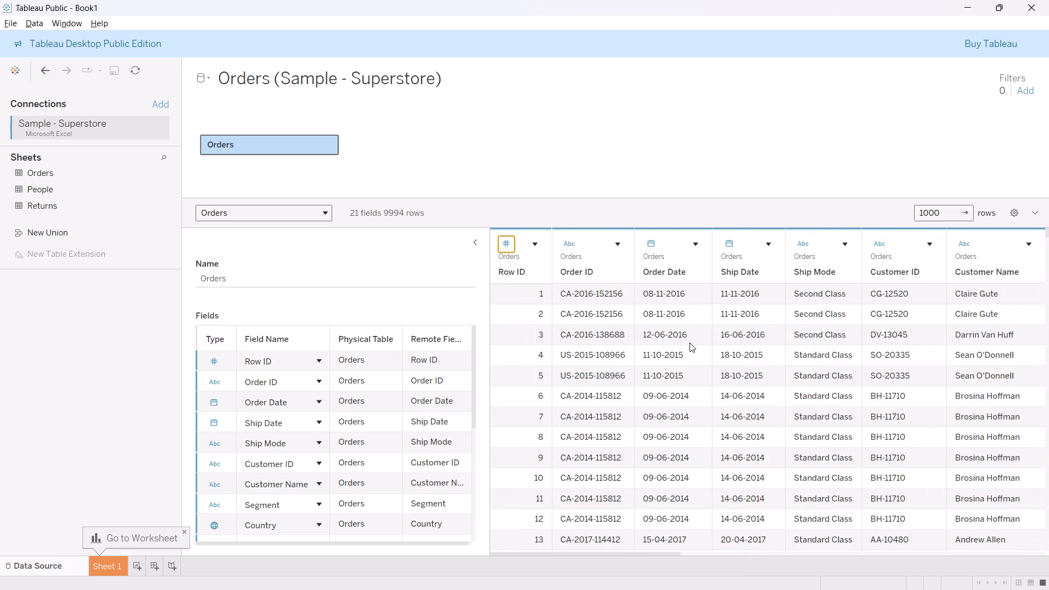
pyautogui.hscroll(-20, 689, 343)
pyautogui.hscroll(-6, 689, 343)
pyautogui.hscroll(20, 689, 343)
pyautogui.hscroll(14, 689, 343)
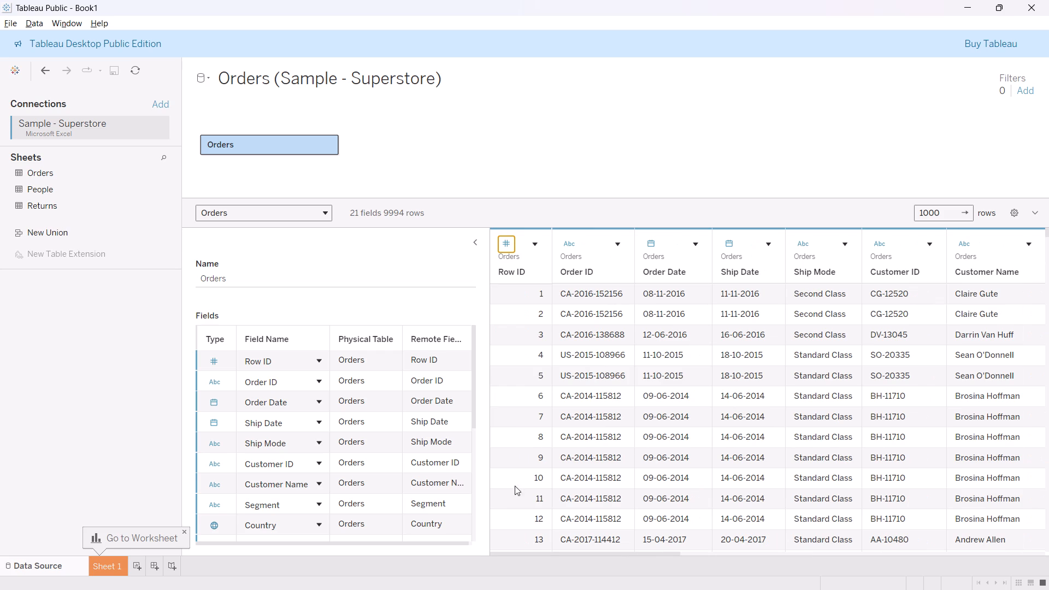
pyautogui.scroll(2, 328, 413)
pyautogui.click(375, 358)
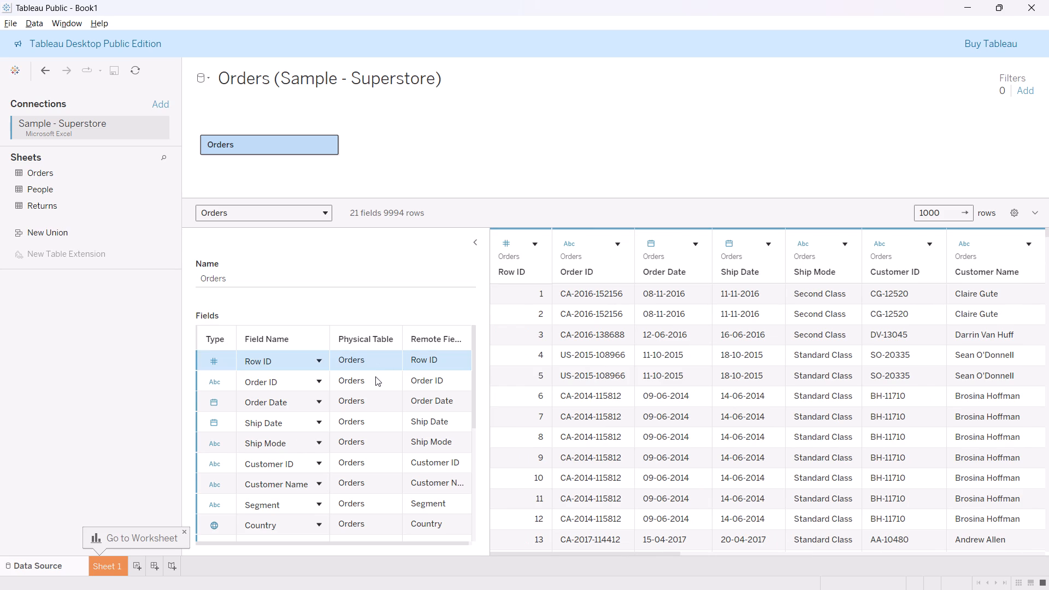
pyautogui.click(375, 380)
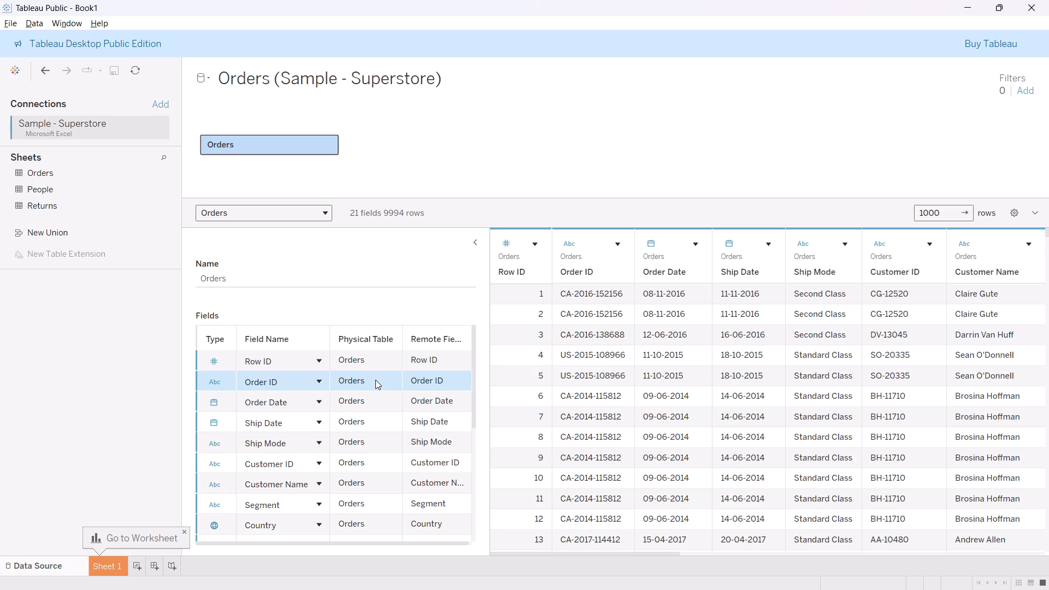
pyautogui.hscroll(-1, 417, 389)
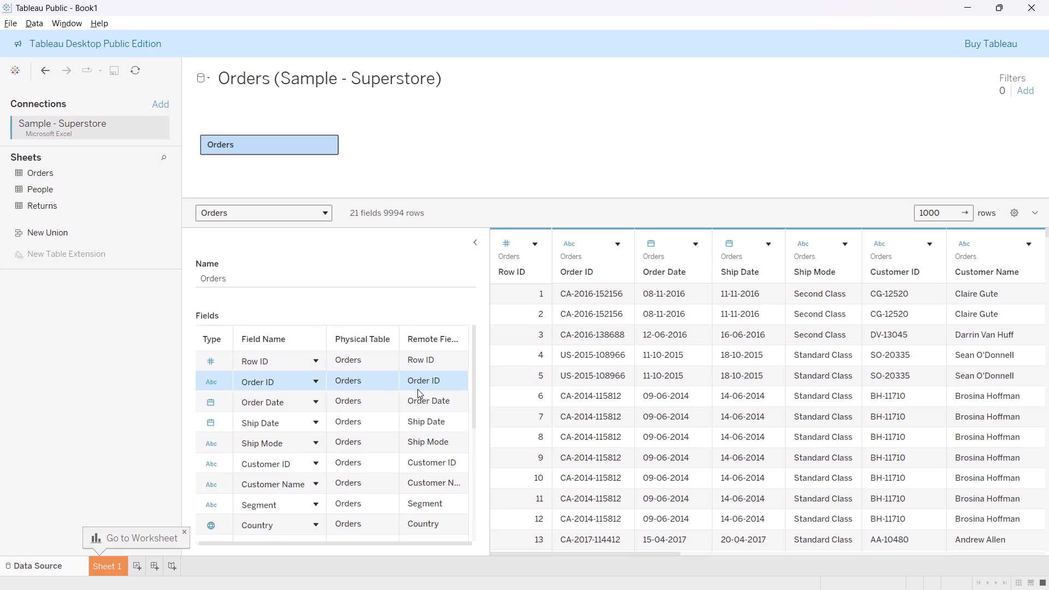
pyautogui.hscroll(-1, 417, 389)
pyautogui.hscroll(1, 398, 444)
pyautogui.scroll(-11, 398, 444)
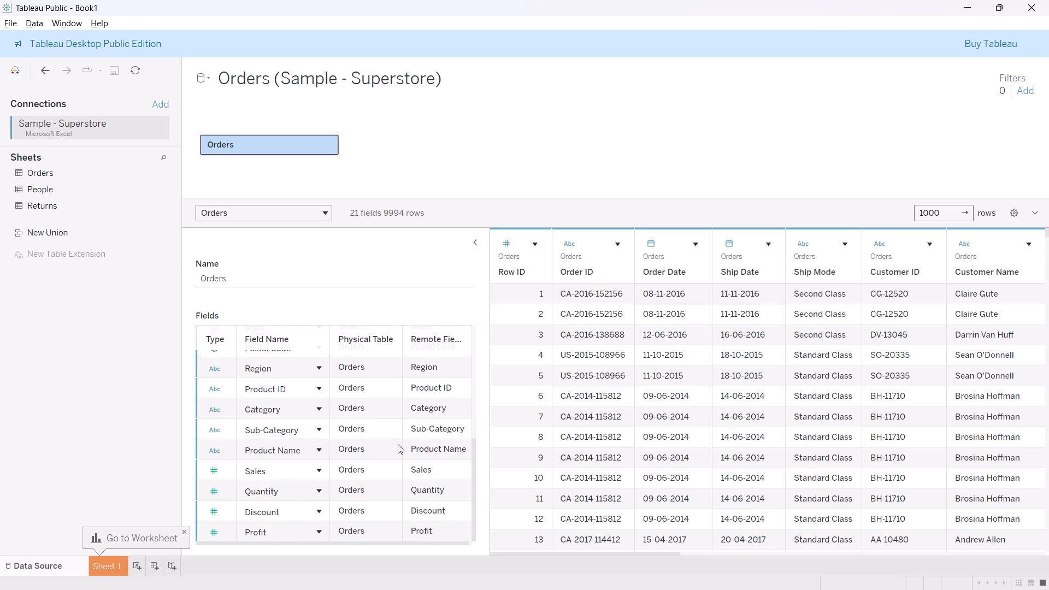
pyautogui.scroll(6, 398, 444)
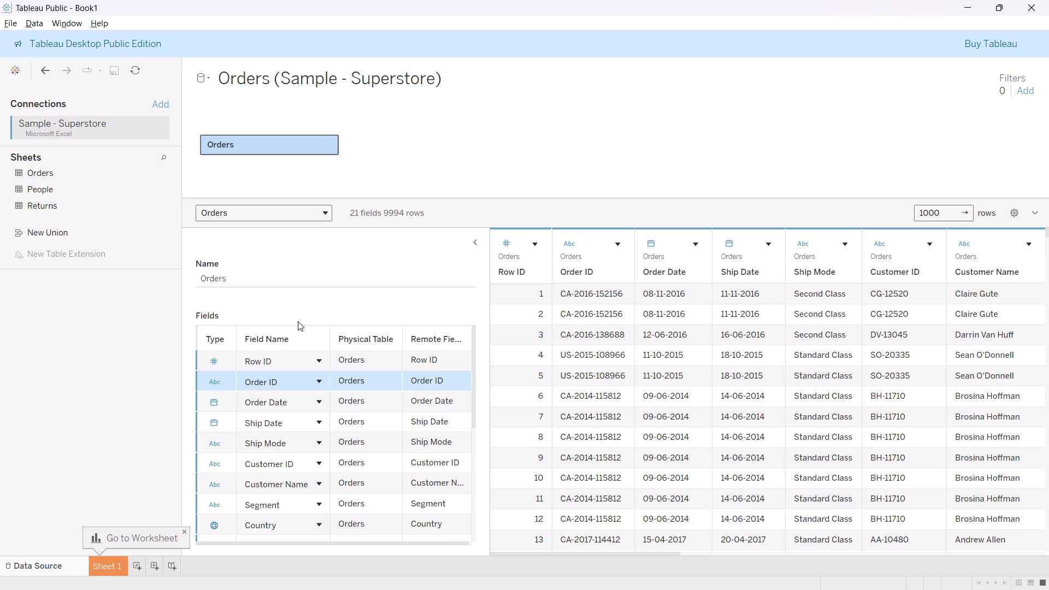
# Open the data source name for editing and look through the order rows in the data preview.
pyautogui.click(265, 82)
pyautogui.click(275, 82)
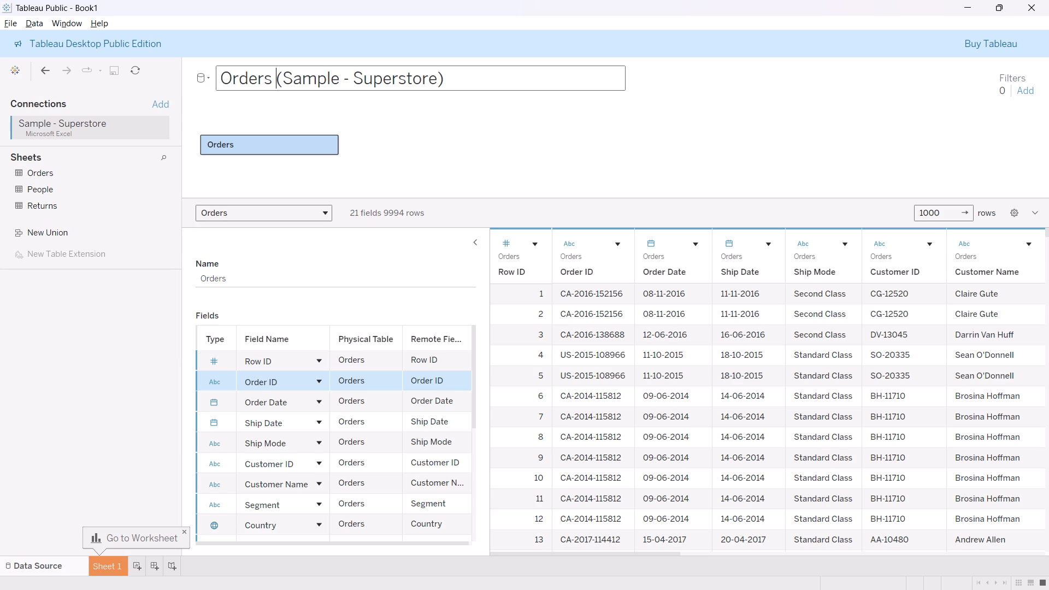
pyautogui.scroll(-2, 275, 82)
pyautogui.scroll(-3, 469, 311)
pyautogui.scroll(-8, 645, 373)
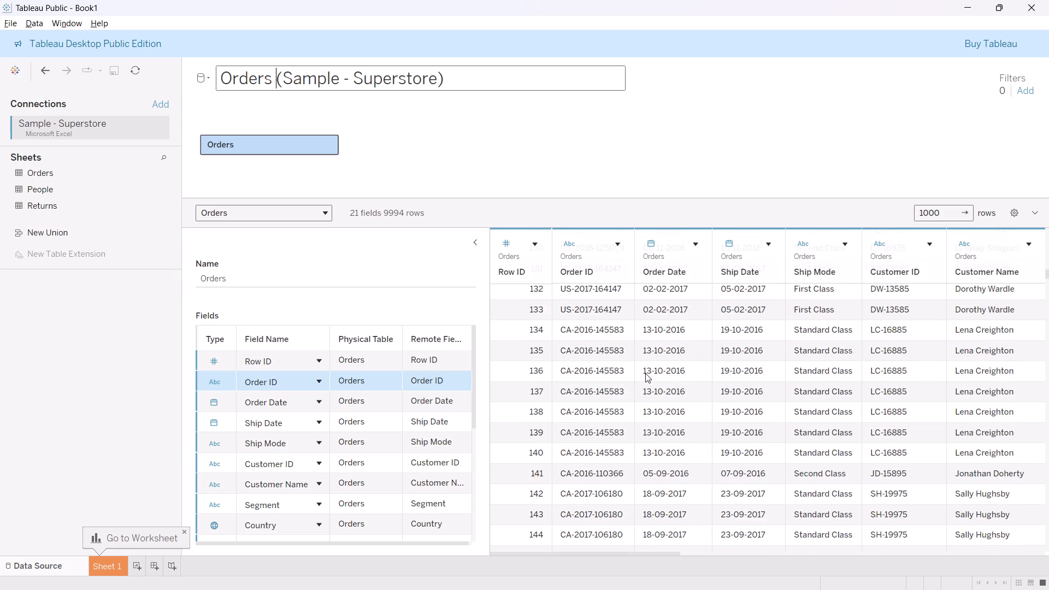
pyautogui.scroll(-1, 645, 373)
pyautogui.scroll(11, 645, 373)
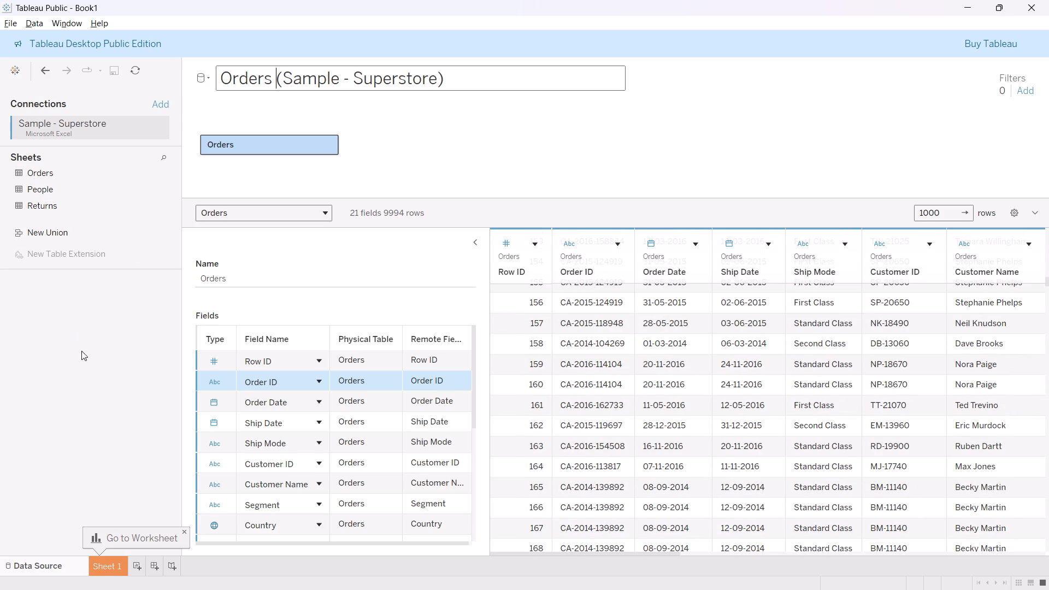
# Switch to the File Explorer window listing deleted files, close it, and return to Tableau Public.
pyautogui.hotkey('alt', 'Tab')
pyautogui.hotkey('alt', 'Tab')
pyautogui.hotkey('alt', 'Tab')
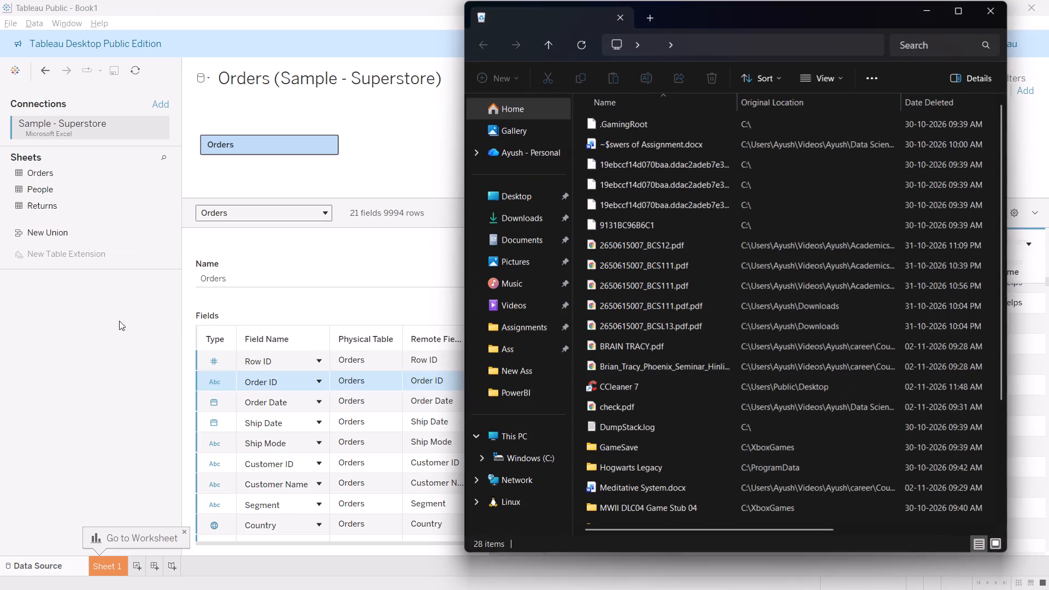
pyautogui.click(345, 166)
pyautogui.hotkey('alt', 'Tab')
pyautogui.hotkey('alt', 'Tab')
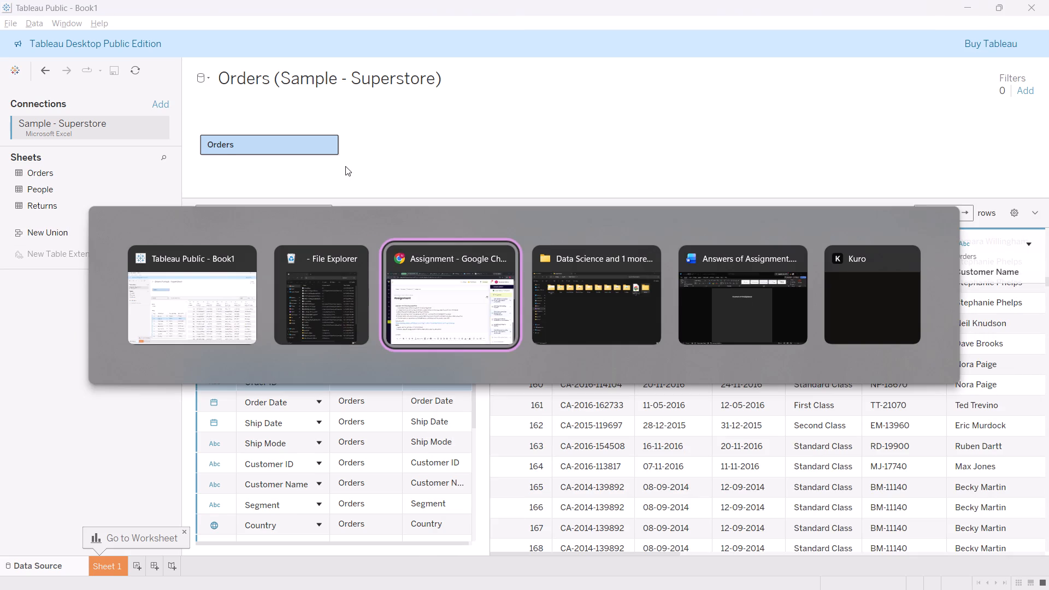
pyautogui.hotkey('alt', 'Tab')
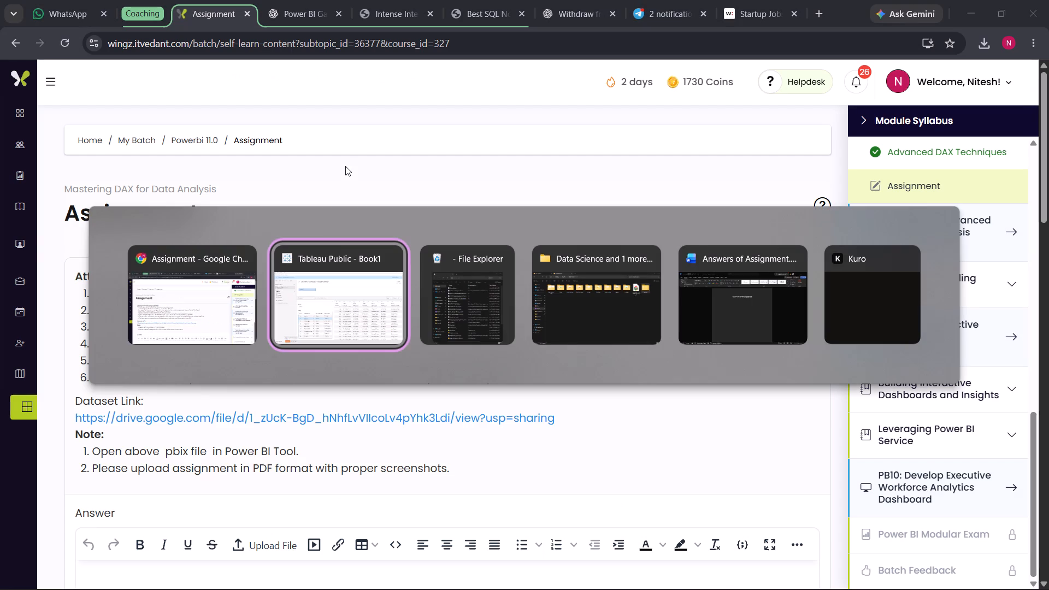
pyautogui.hotkey('alt', 'Tab')
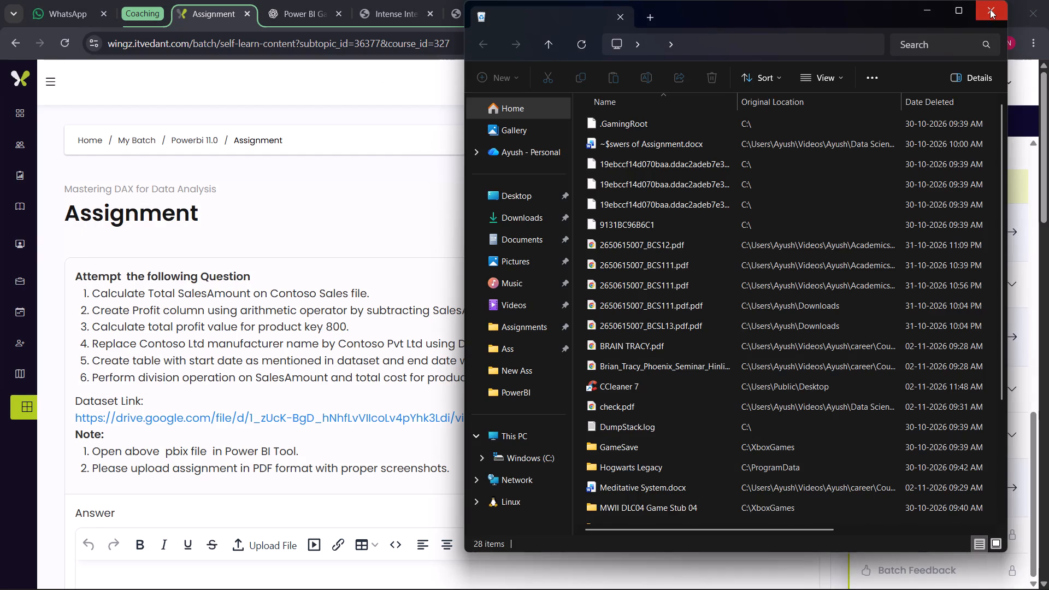
pyautogui.click(990, 9)
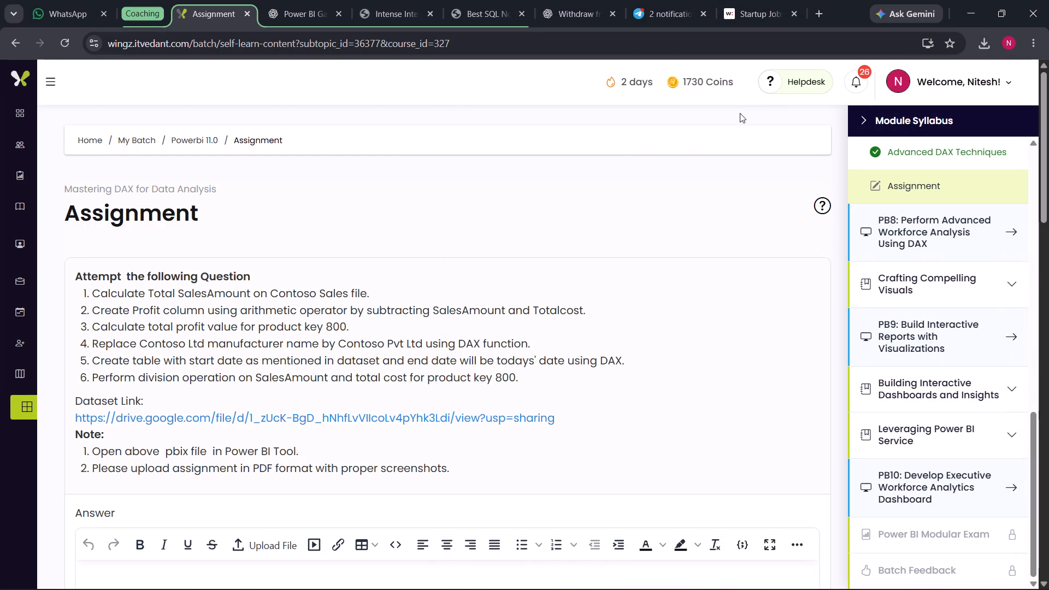
pyautogui.hotkey('alt', 'Tab')
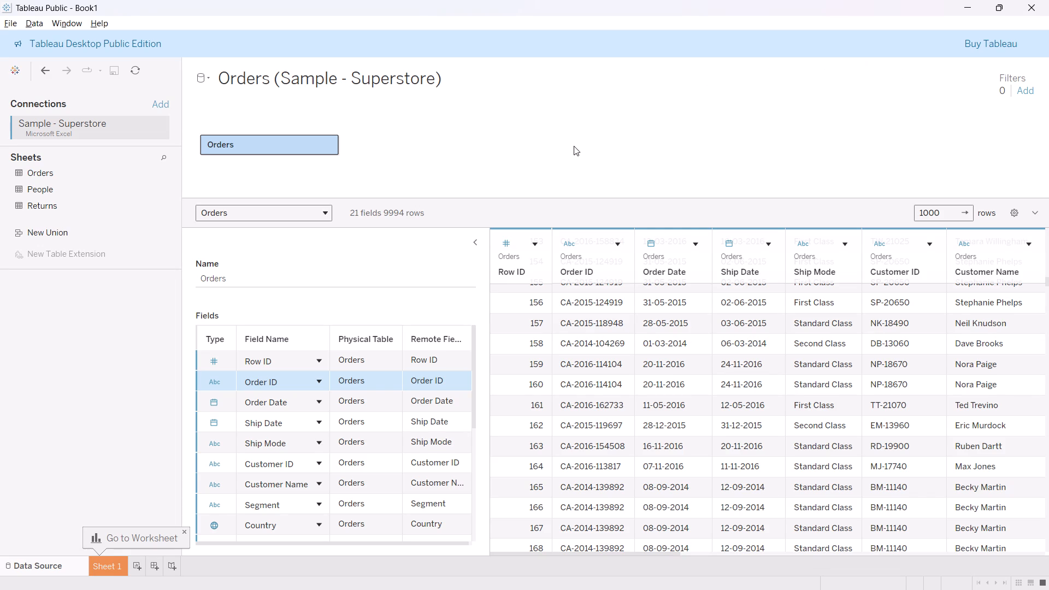
pyautogui.click(574, 146)
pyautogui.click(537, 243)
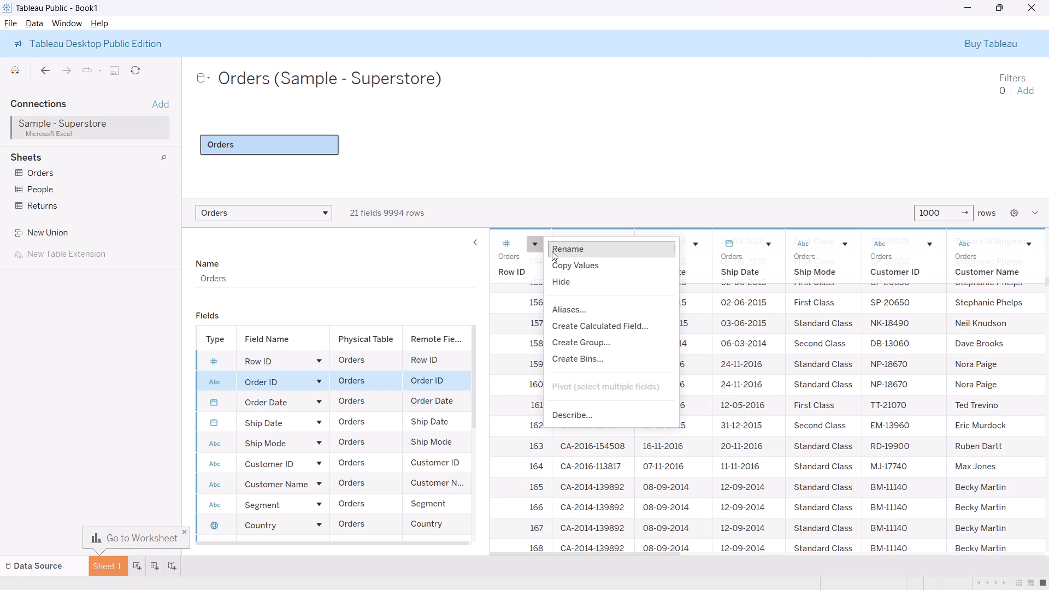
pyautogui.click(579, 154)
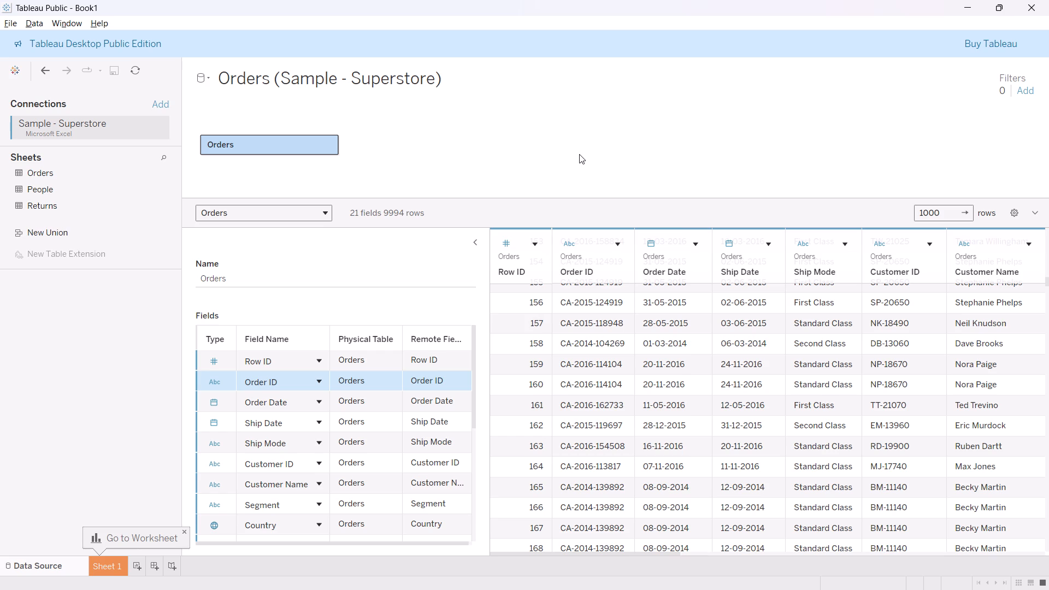
# Start adding a data source filter on the City field of Orders.
pyautogui.click(1033, 87)
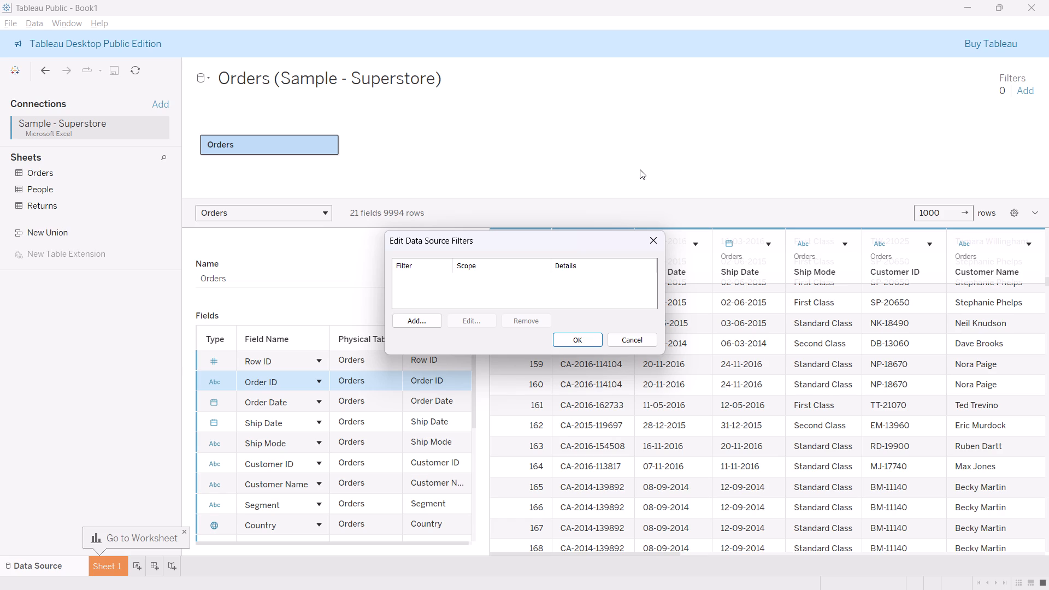
pyautogui.click(427, 317)
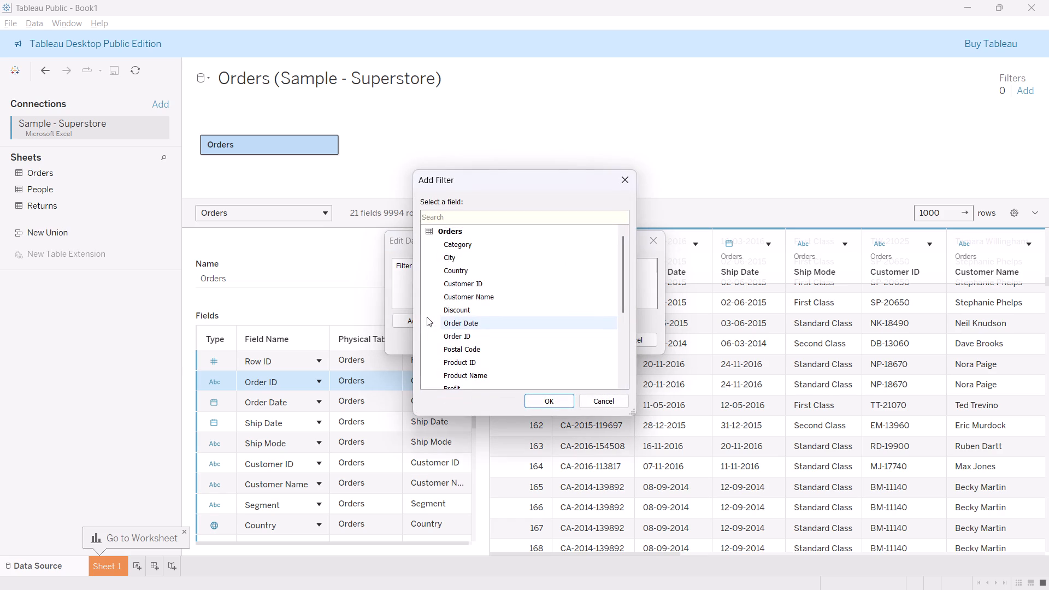
pyautogui.click(458, 256)
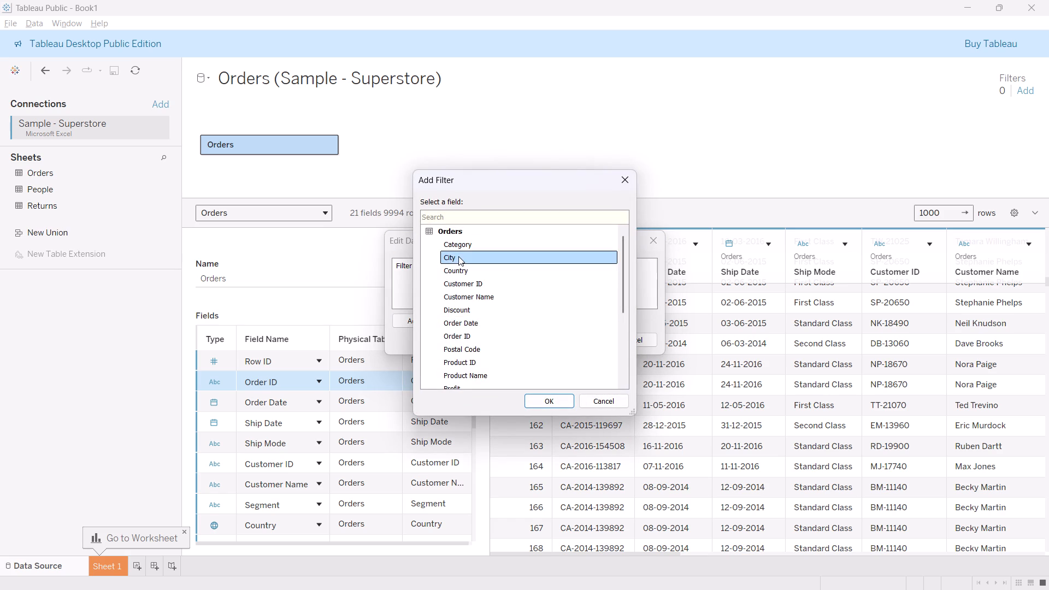
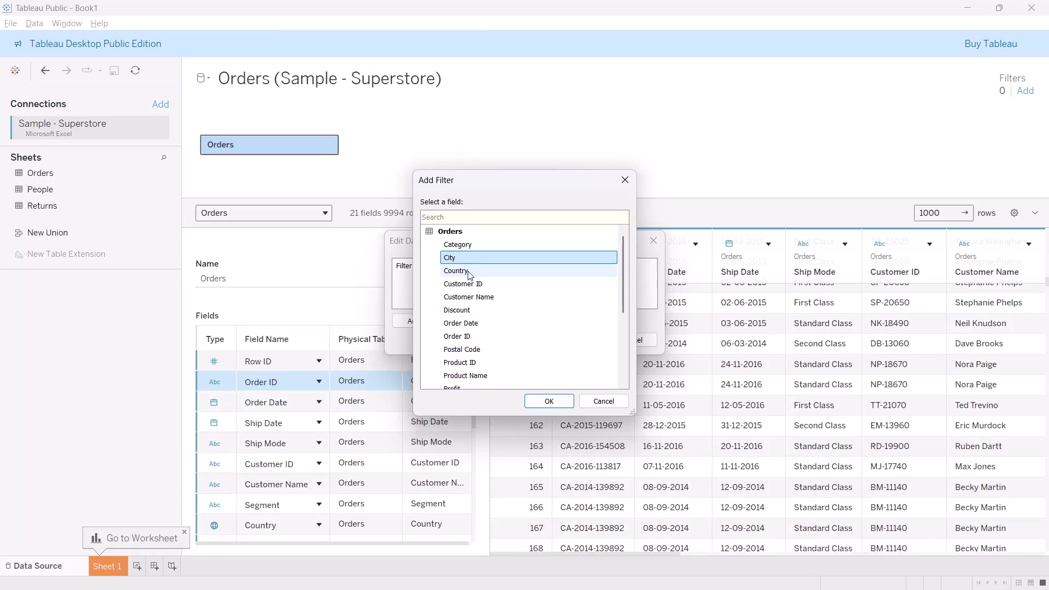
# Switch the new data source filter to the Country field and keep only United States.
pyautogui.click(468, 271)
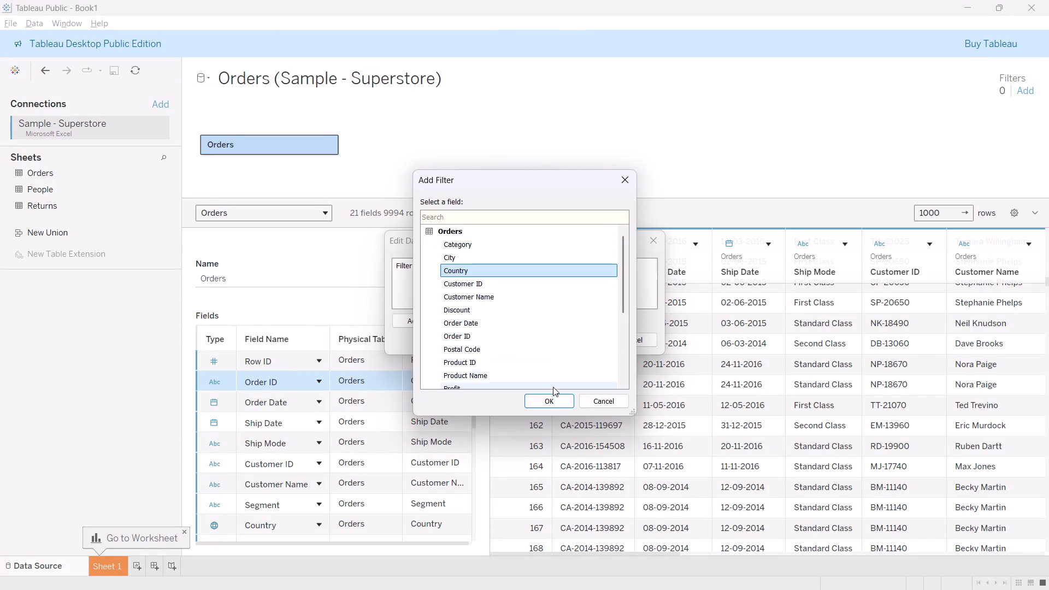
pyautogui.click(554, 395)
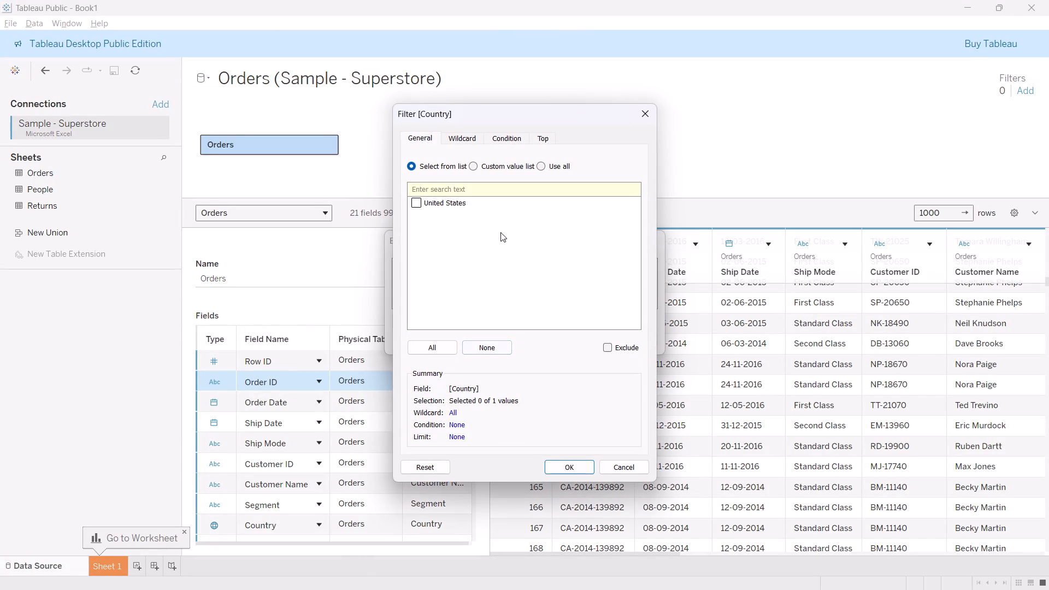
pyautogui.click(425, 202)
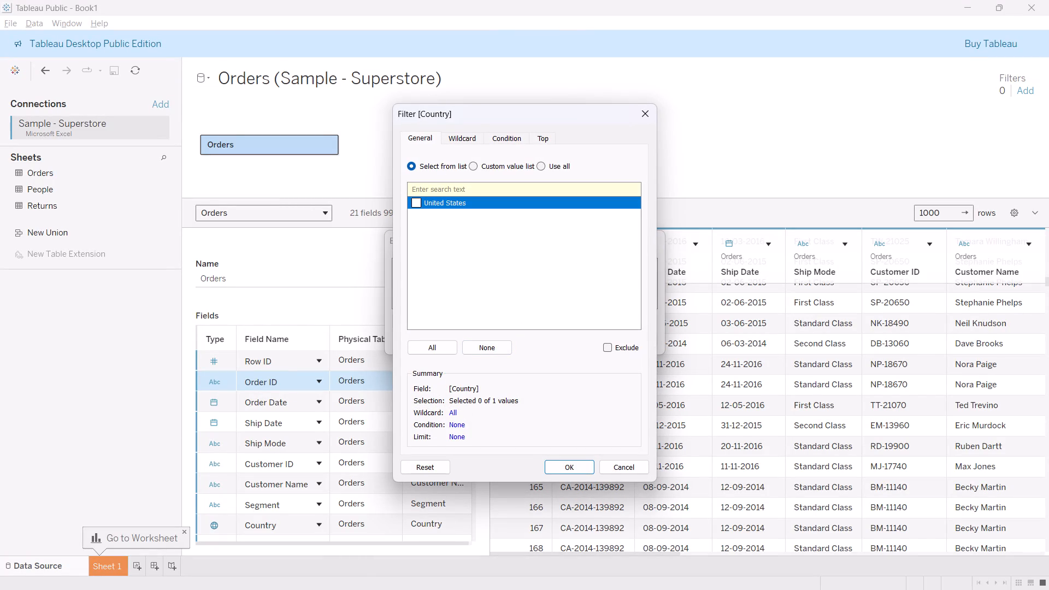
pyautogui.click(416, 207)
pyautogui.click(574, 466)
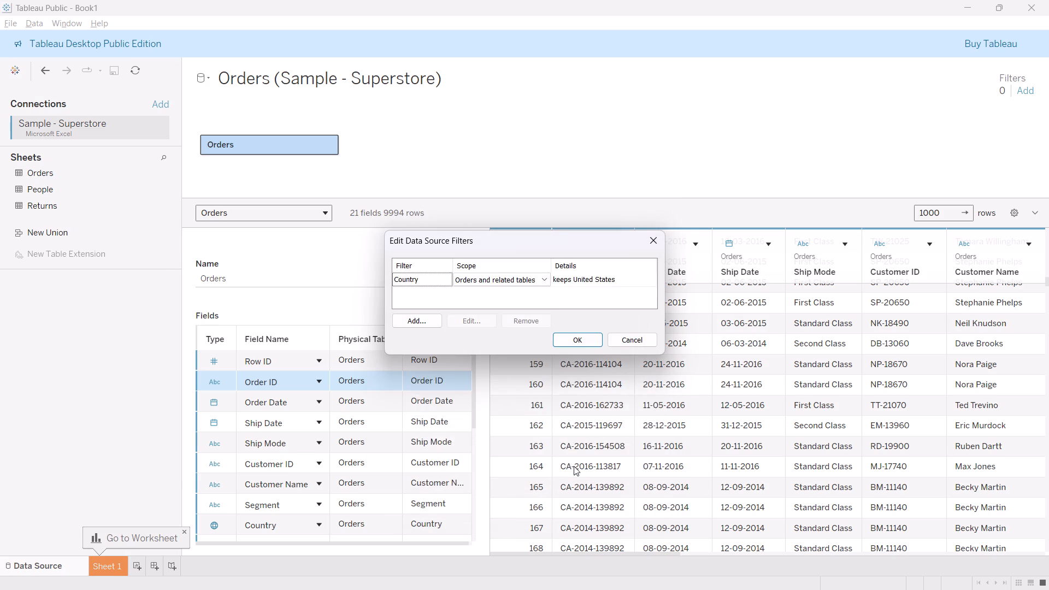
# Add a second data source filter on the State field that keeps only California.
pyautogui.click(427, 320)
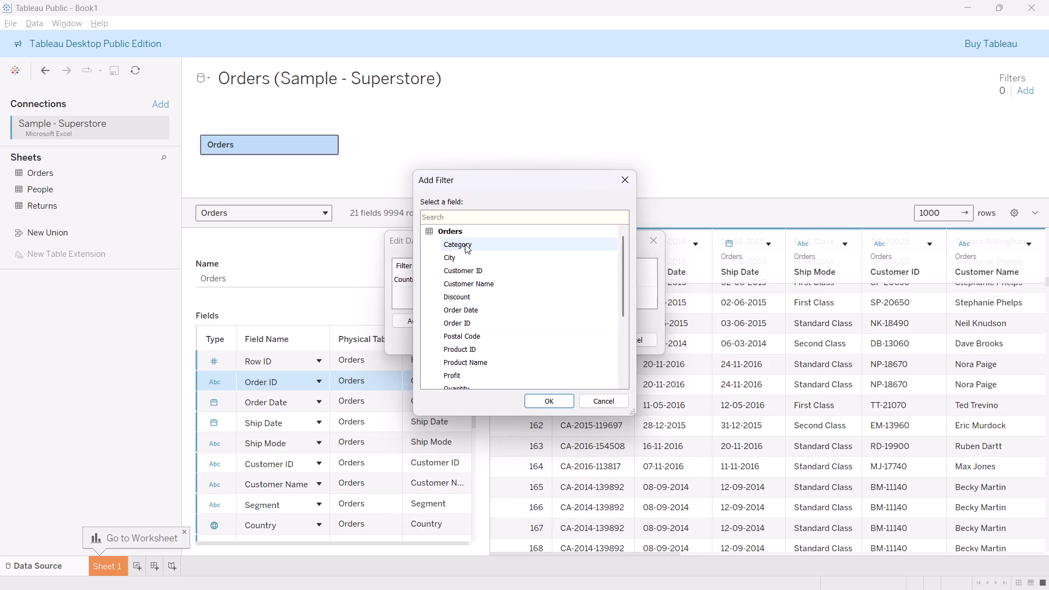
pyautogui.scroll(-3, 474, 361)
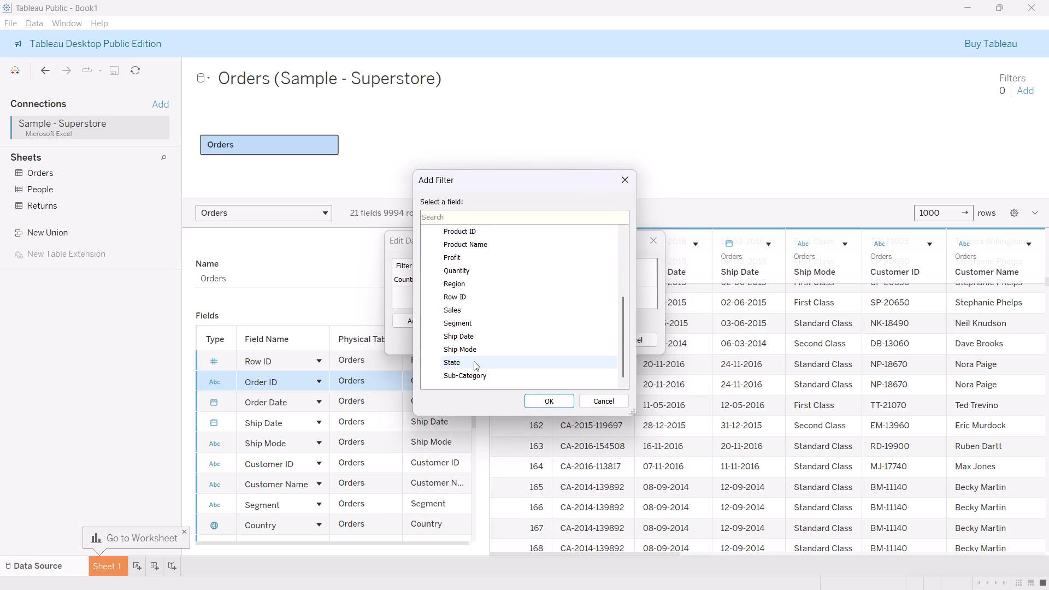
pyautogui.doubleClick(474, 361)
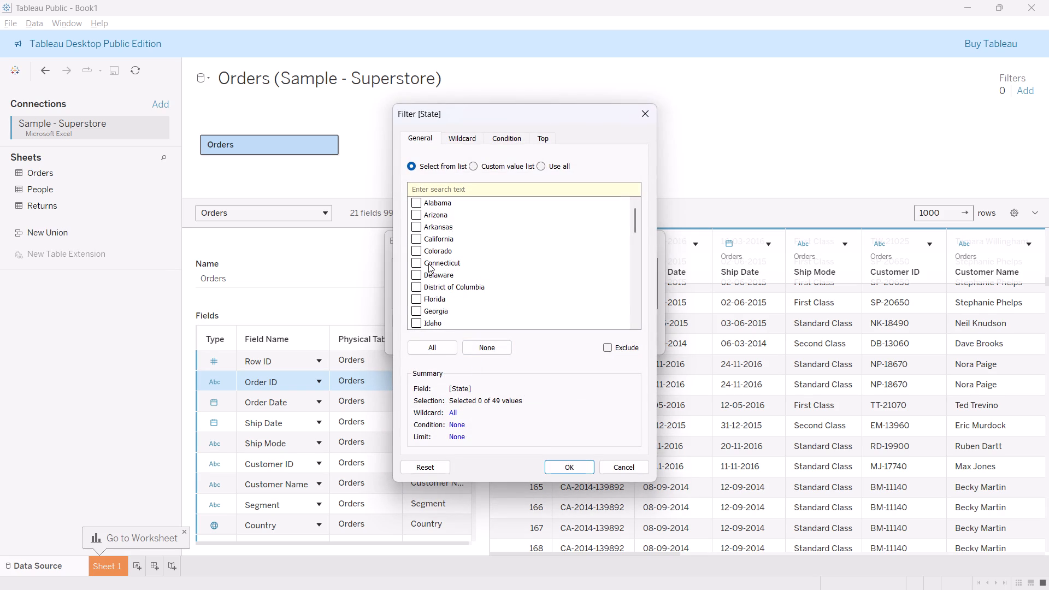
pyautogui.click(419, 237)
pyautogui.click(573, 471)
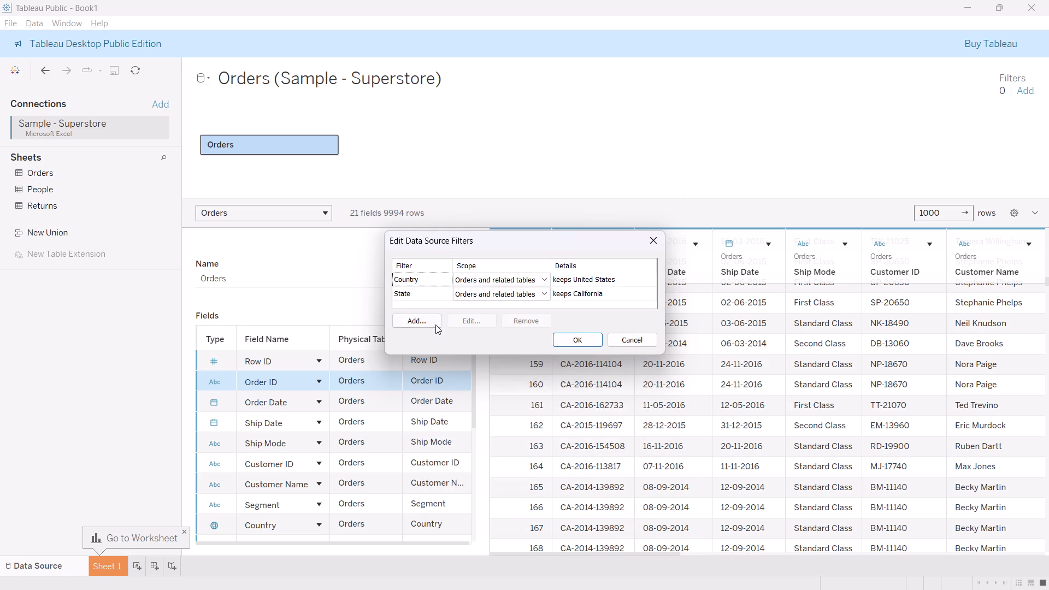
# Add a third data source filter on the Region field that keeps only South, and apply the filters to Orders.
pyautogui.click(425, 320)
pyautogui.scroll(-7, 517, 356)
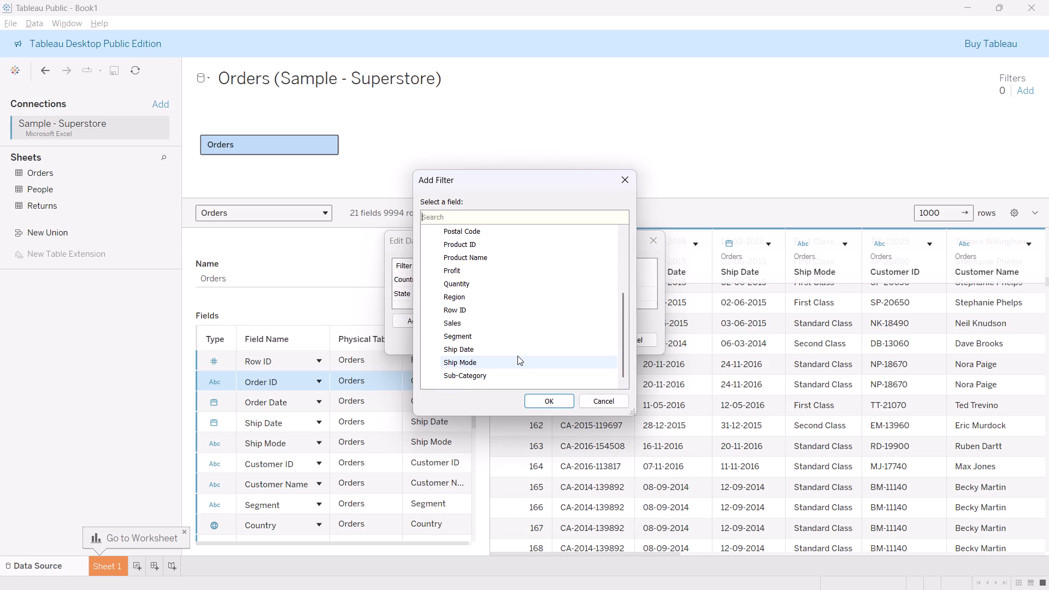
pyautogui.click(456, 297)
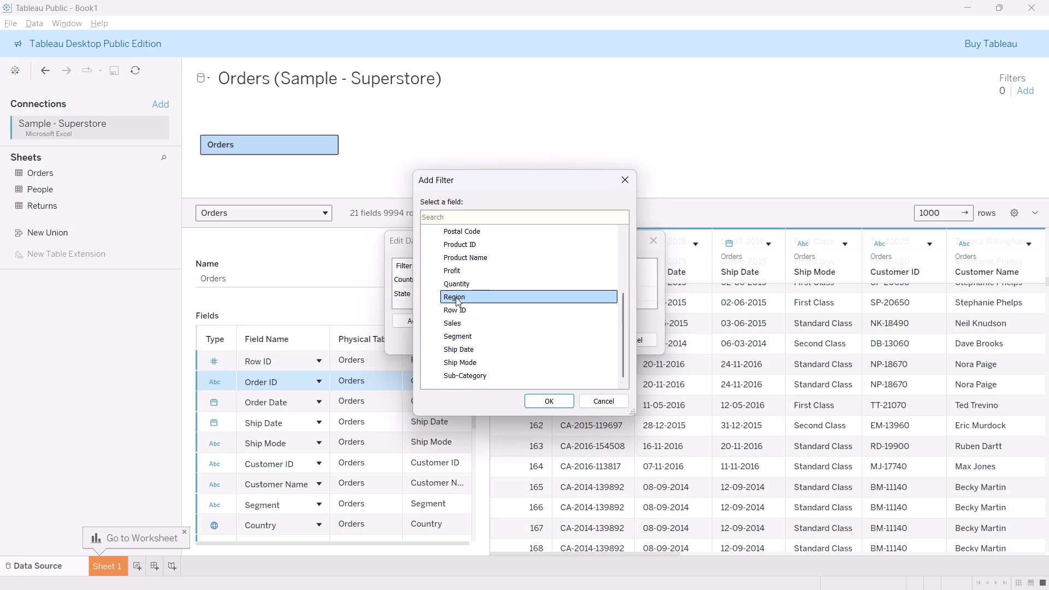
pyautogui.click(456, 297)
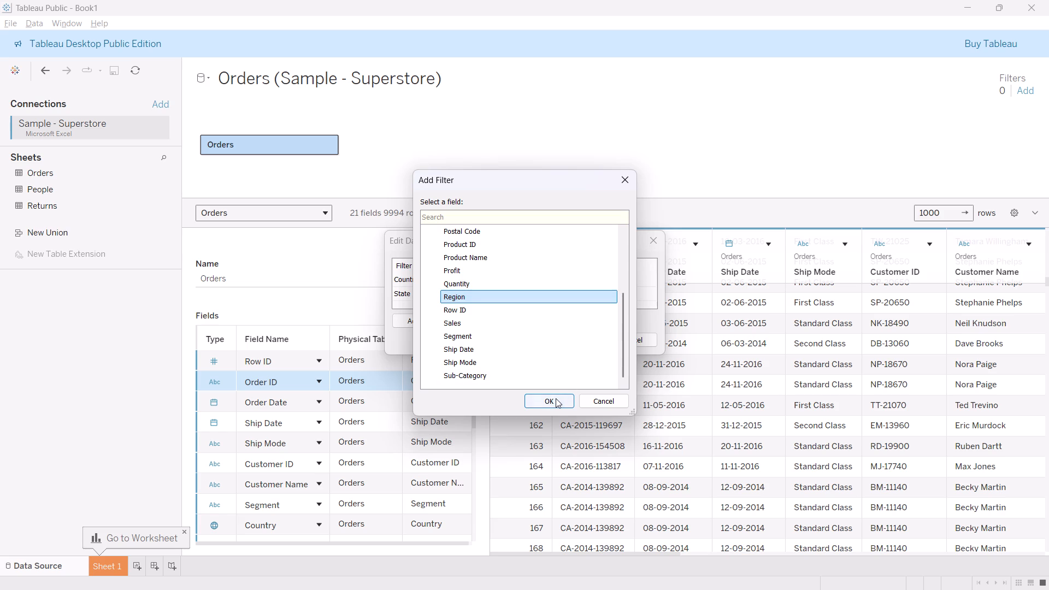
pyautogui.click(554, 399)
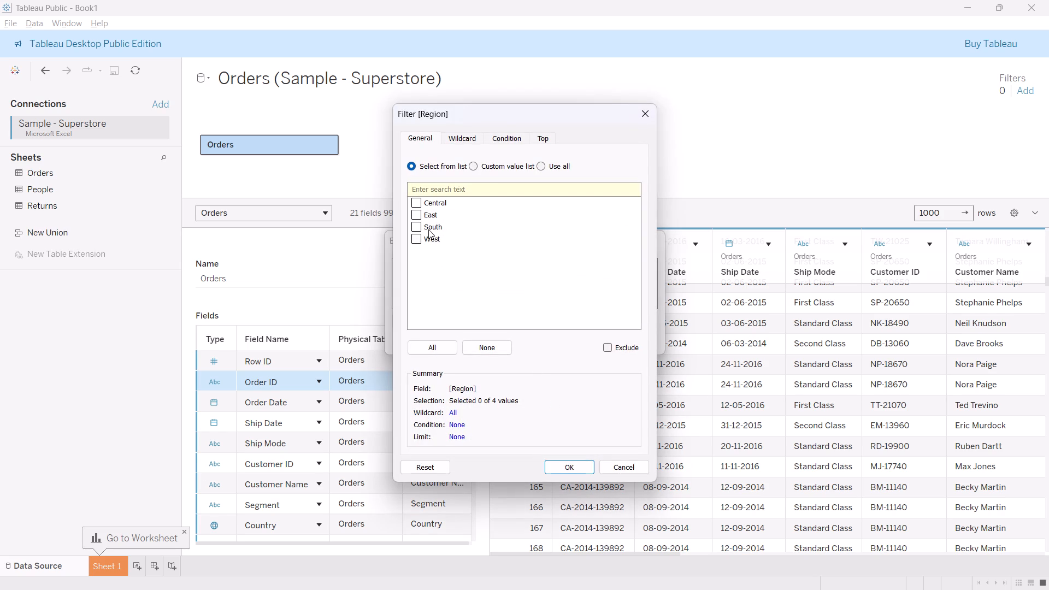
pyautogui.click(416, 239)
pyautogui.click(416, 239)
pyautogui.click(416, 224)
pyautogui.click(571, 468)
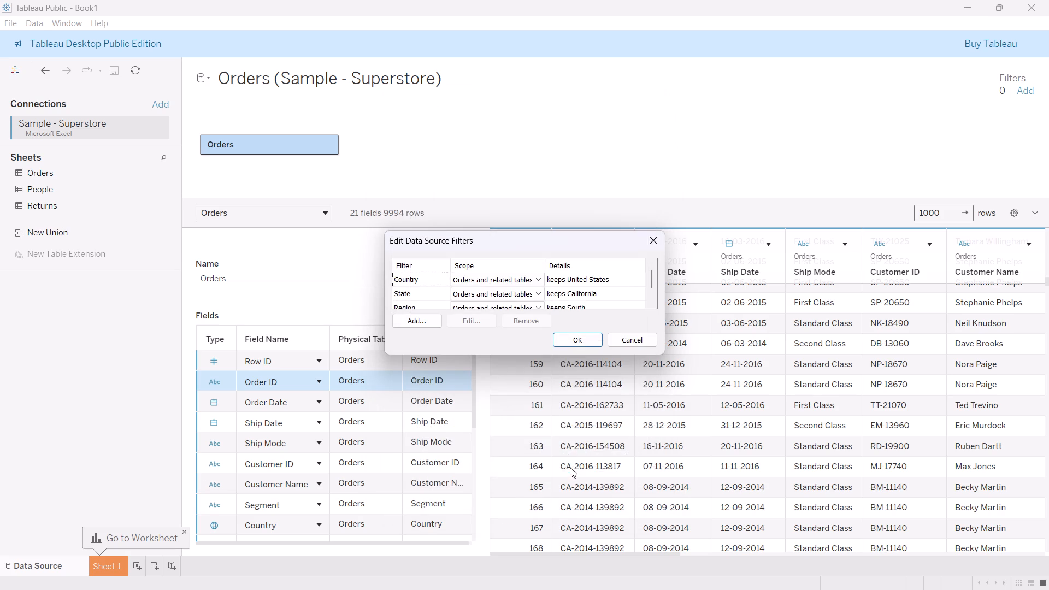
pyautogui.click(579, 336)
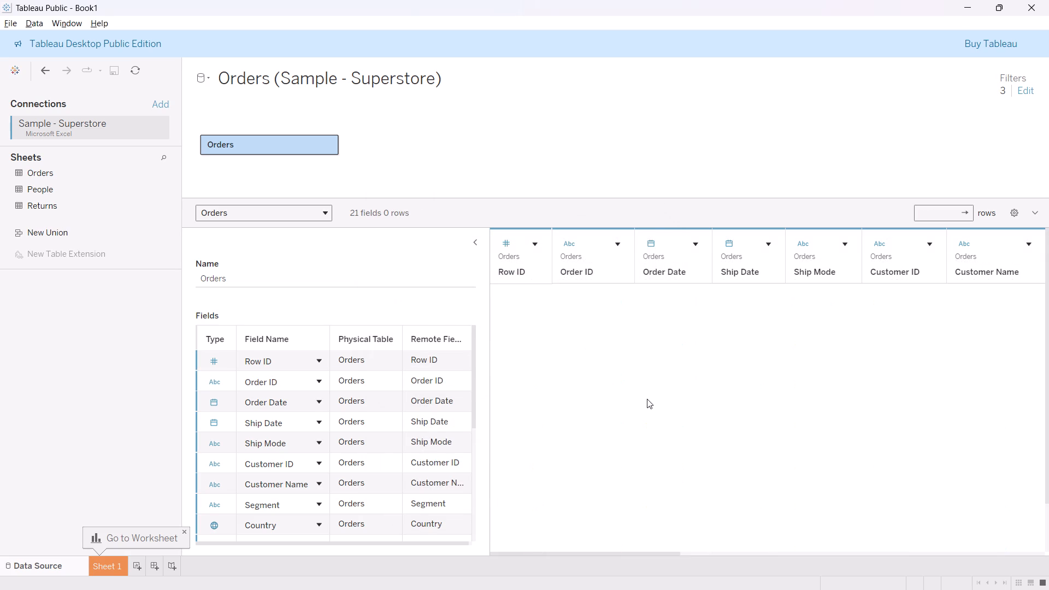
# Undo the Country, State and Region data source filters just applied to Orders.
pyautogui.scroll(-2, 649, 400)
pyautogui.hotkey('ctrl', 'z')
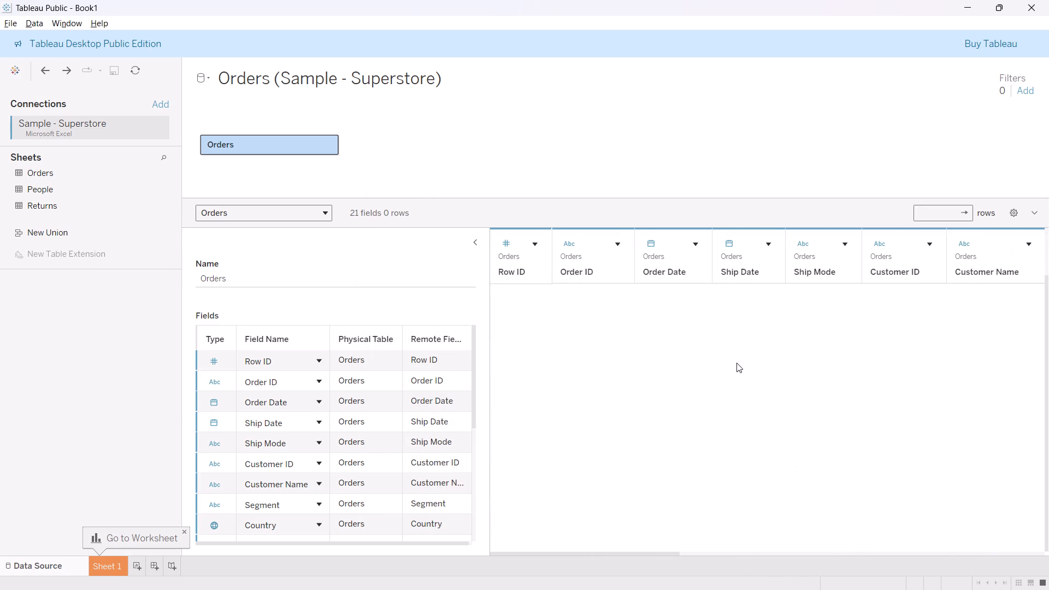
# Add a single data source filter on the State field that keeps only California and apply it to Orders.
pyautogui.moveTo(1027, 101); pyautogui.dragTo(1025, 93)
pyautogui.click(1025, 93)
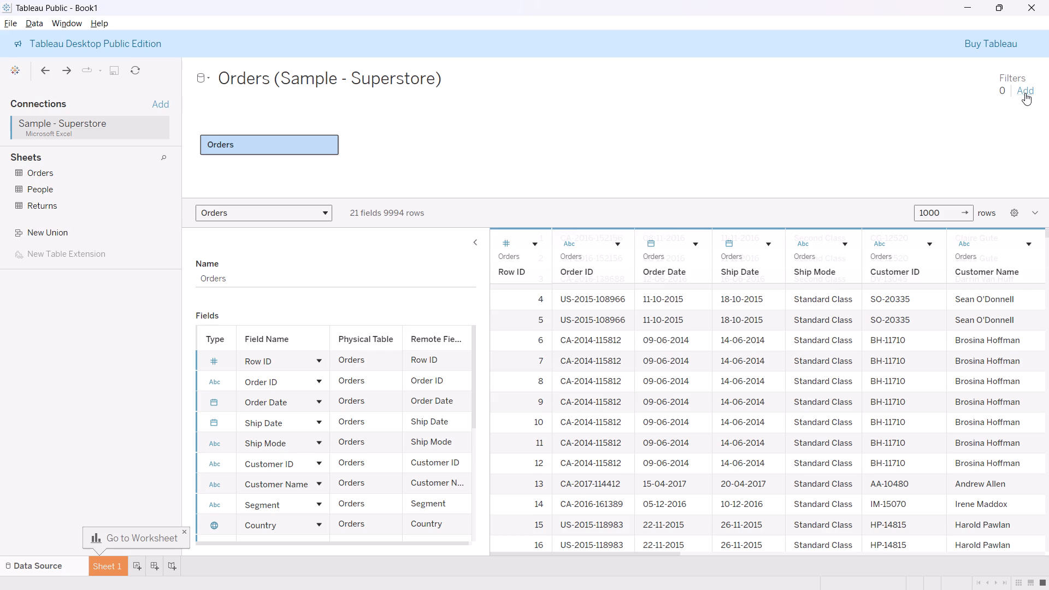
pyautogui.click(428, 320)
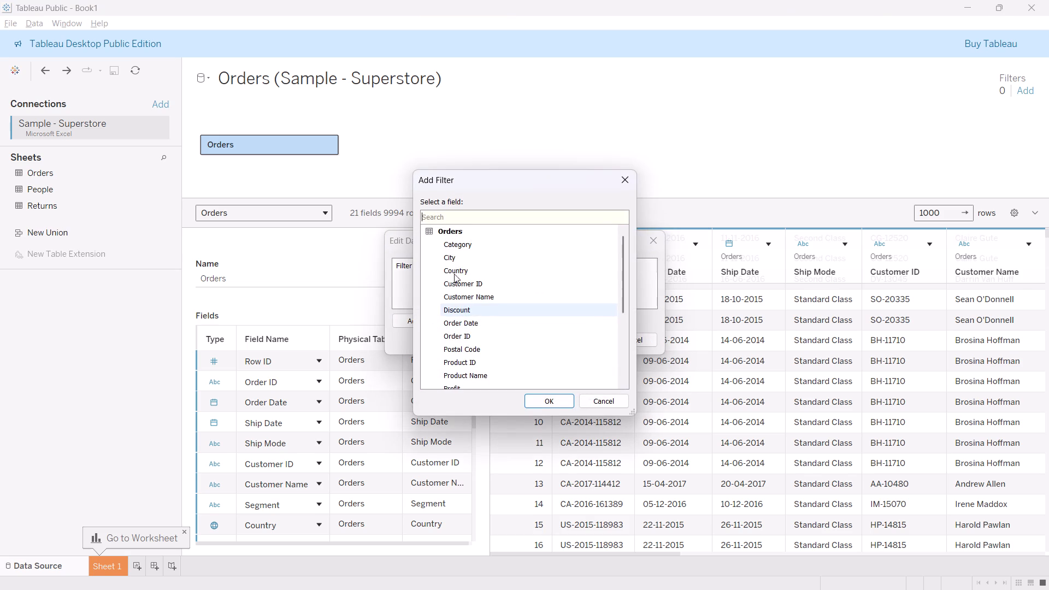
pyautogui.click(464, 276)
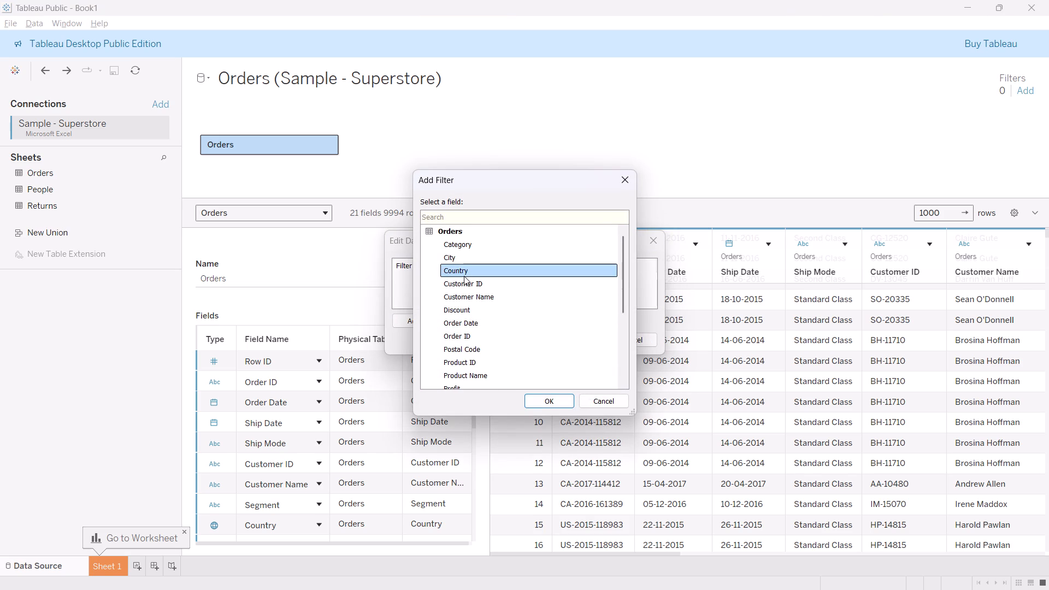
pyautogui.scroll(-9, 485, 310)
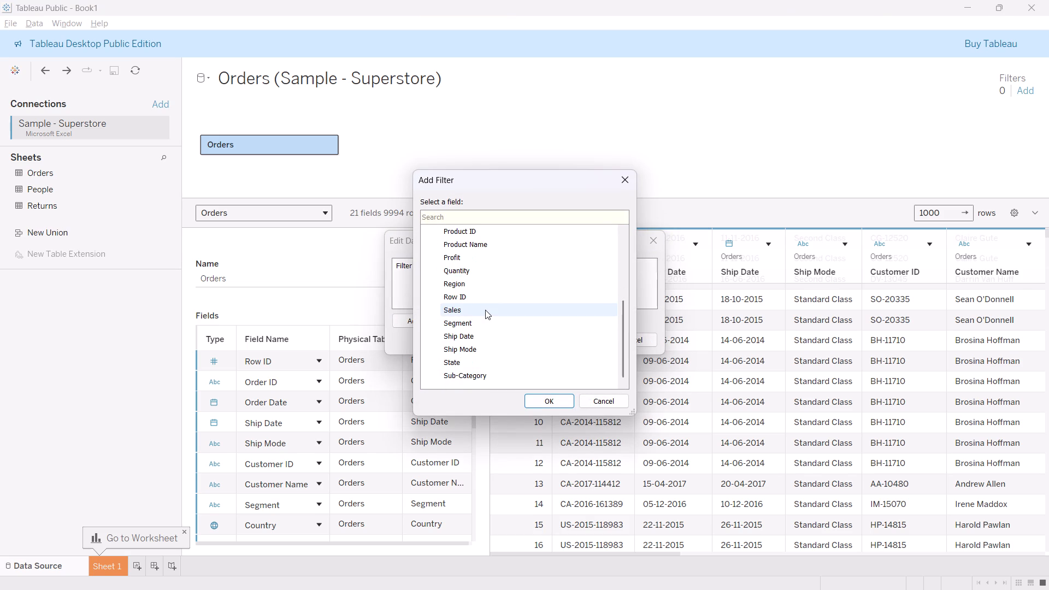
pyautogui.click(470, 364)
pyautogui.click(470, 364)
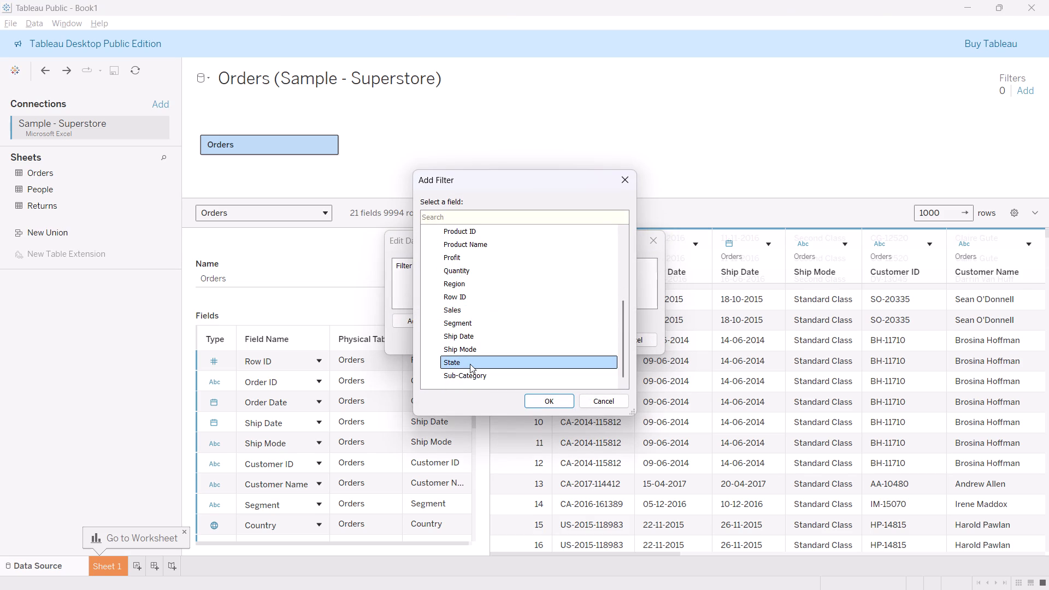
pyautogui.doubleClick(470, 364)
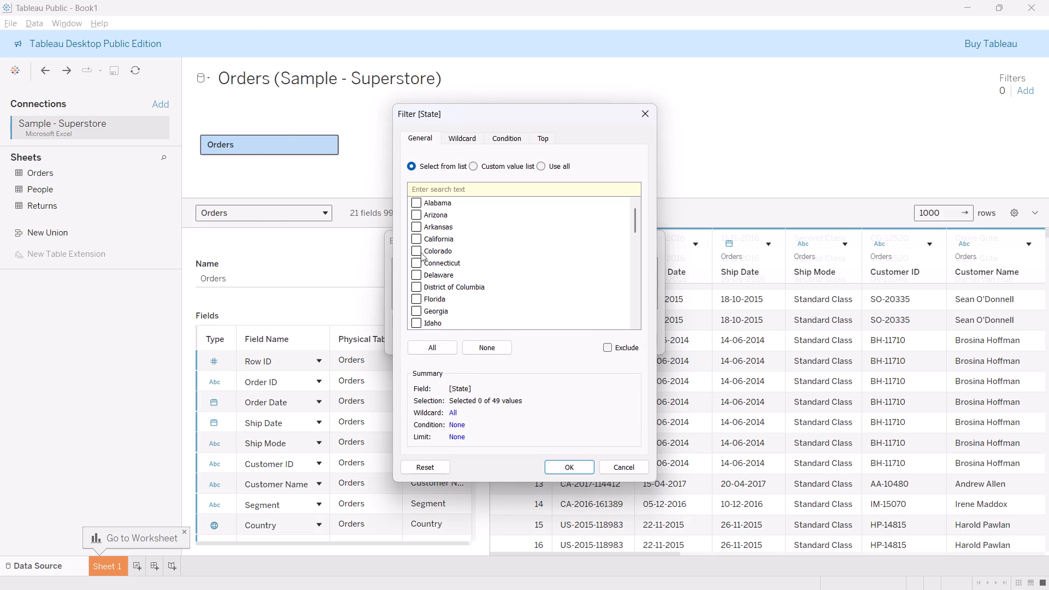
pyautogui.click(420, 240)
pyautogui.click(565, 469)
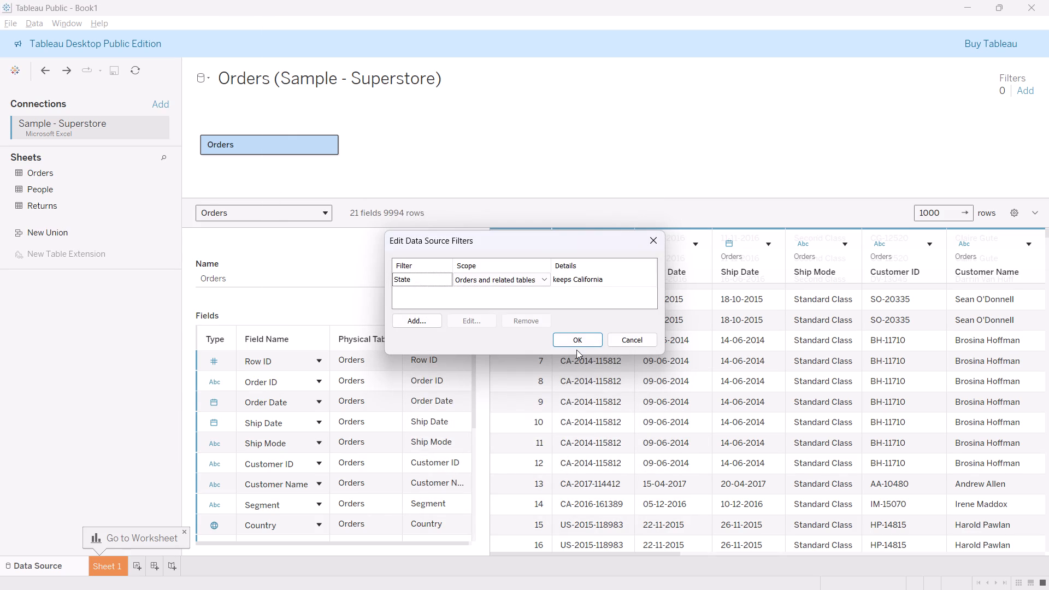
pyautogui.click(575, 346)
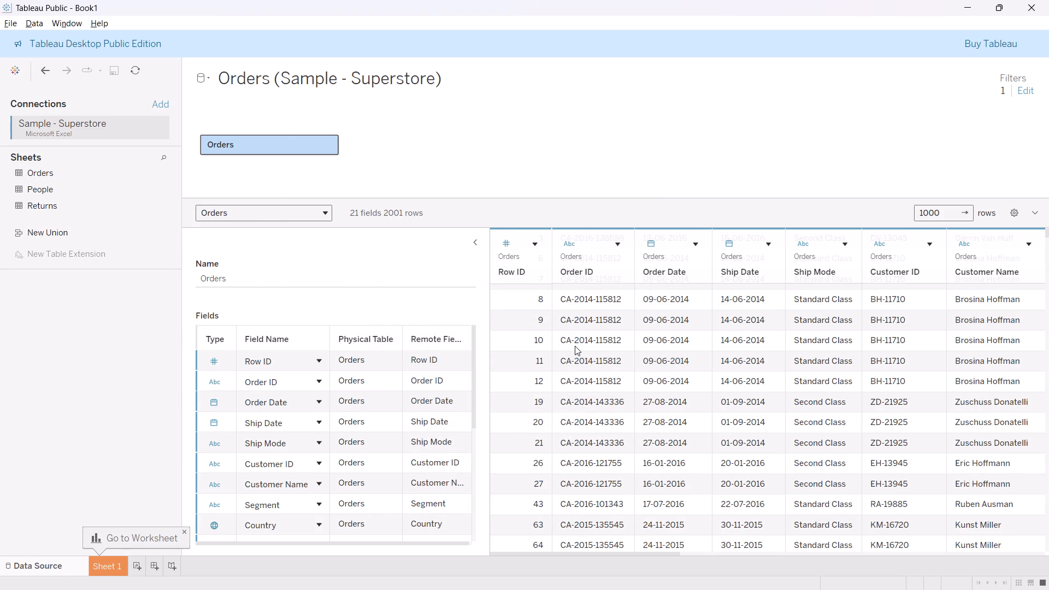
# Look through the rows and columns of the filtered Orders data preview, including the product, sales and profit columns.
pyautogui.scroll(20, 674, 386)
pyautogui.hscroll(-11, 674, 386)
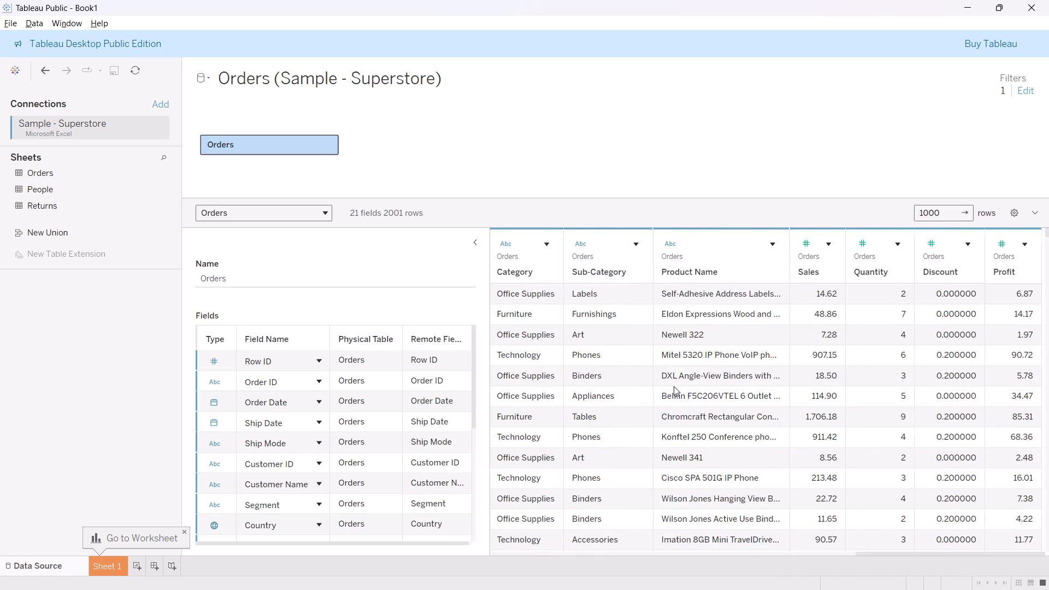
pyautogui.hscroll(-6, 674, 386)
pyautogui.hscroll(13, 674, 386)
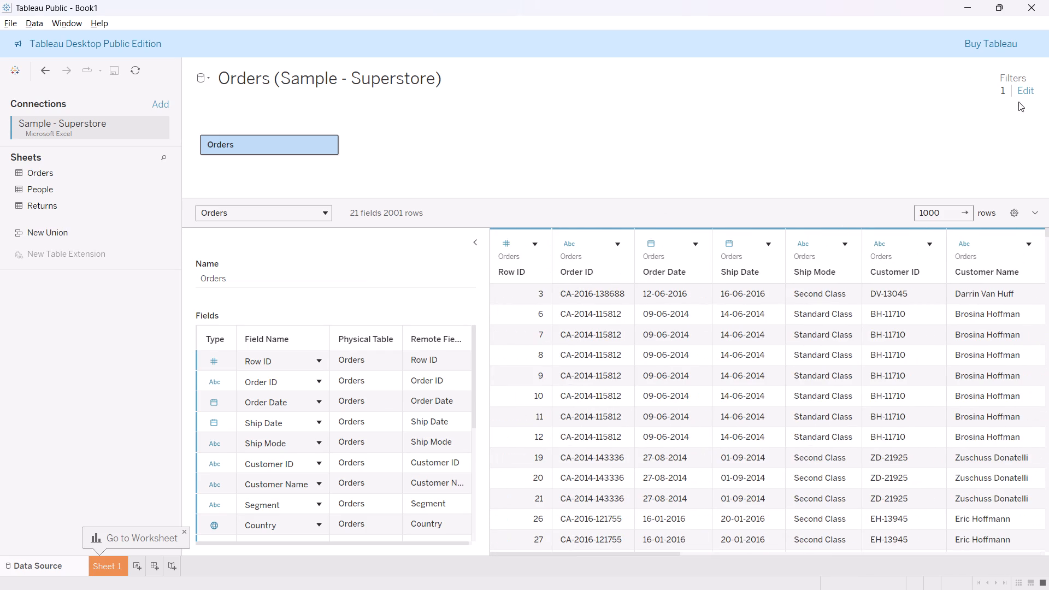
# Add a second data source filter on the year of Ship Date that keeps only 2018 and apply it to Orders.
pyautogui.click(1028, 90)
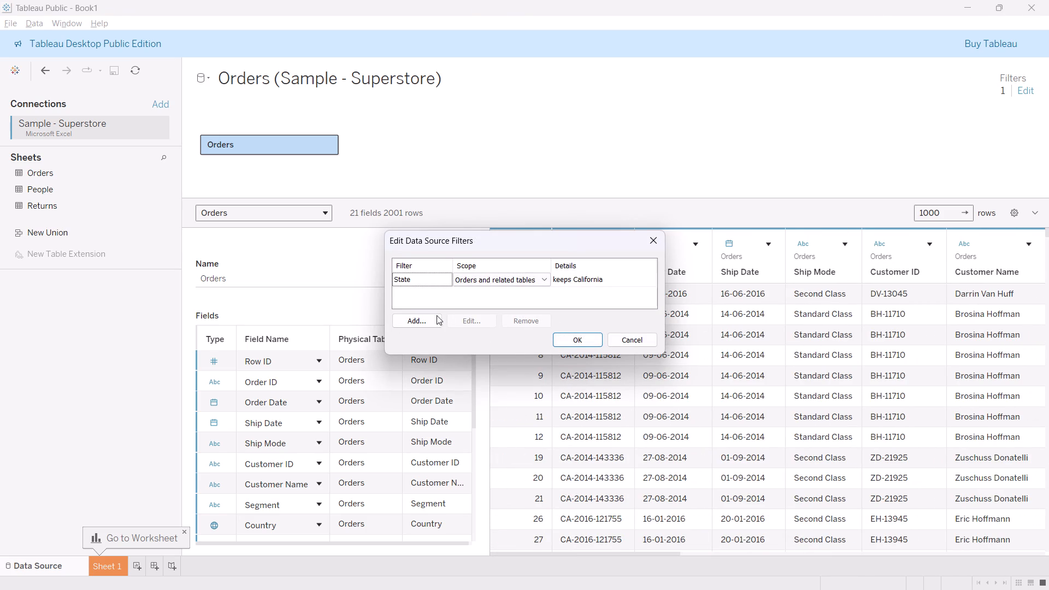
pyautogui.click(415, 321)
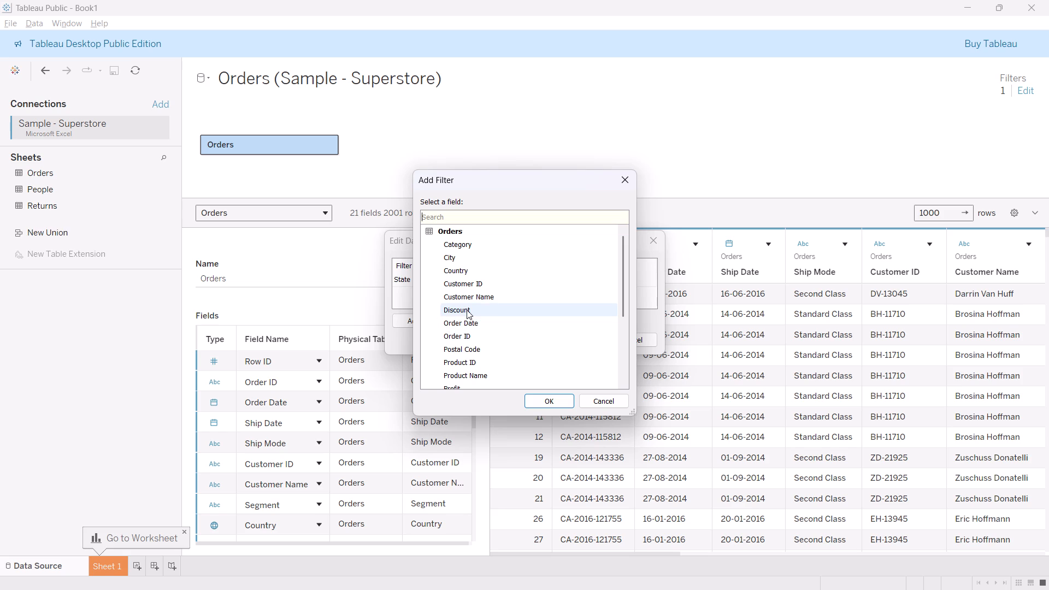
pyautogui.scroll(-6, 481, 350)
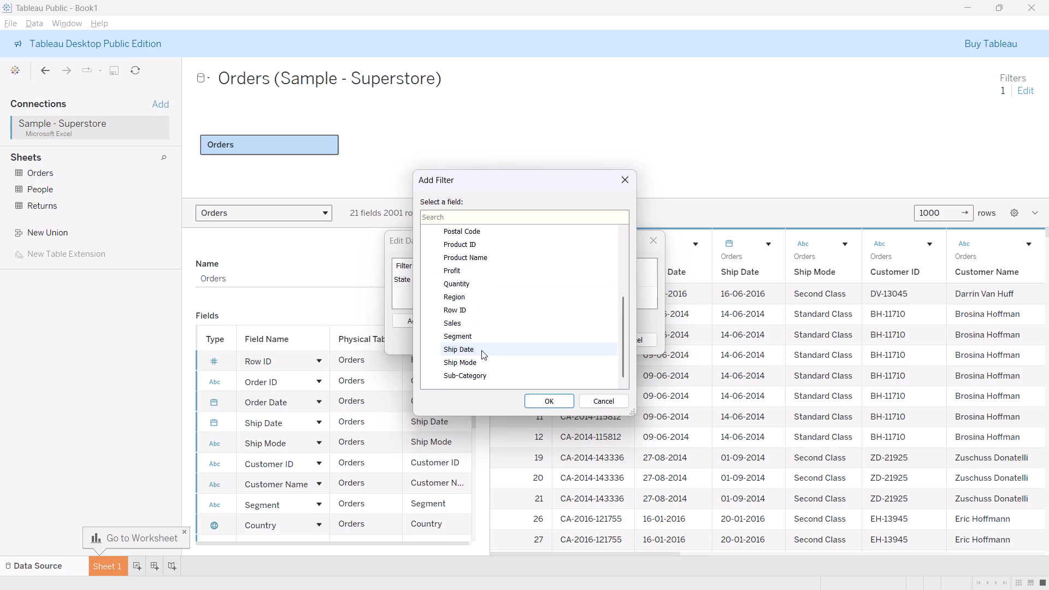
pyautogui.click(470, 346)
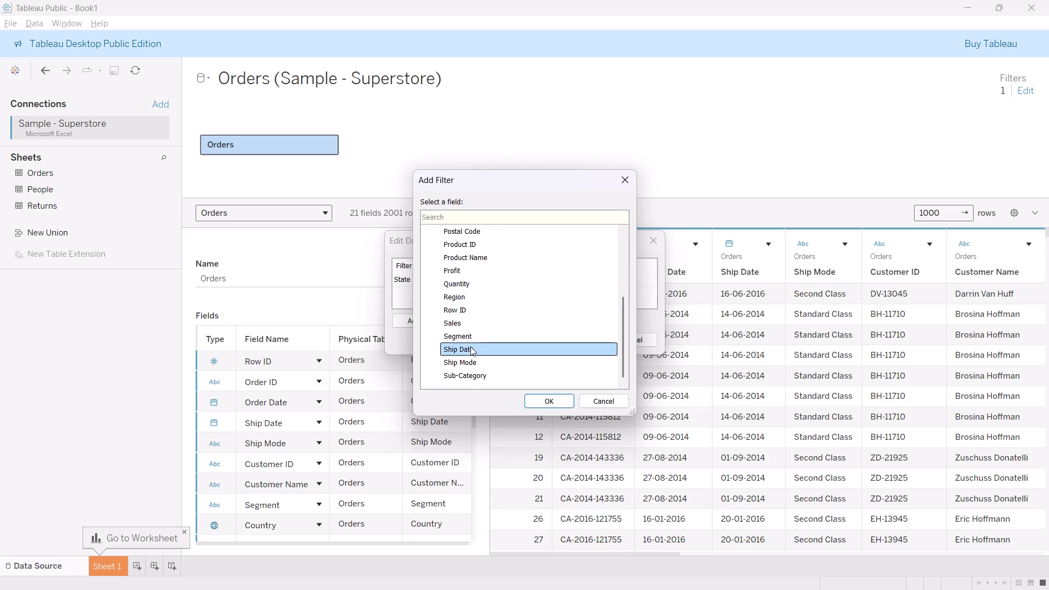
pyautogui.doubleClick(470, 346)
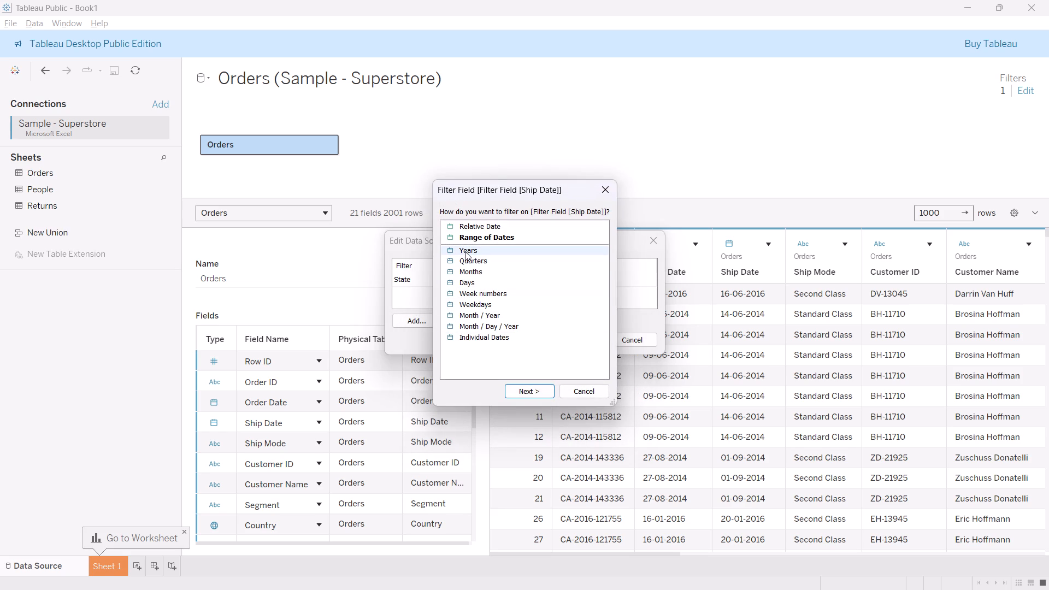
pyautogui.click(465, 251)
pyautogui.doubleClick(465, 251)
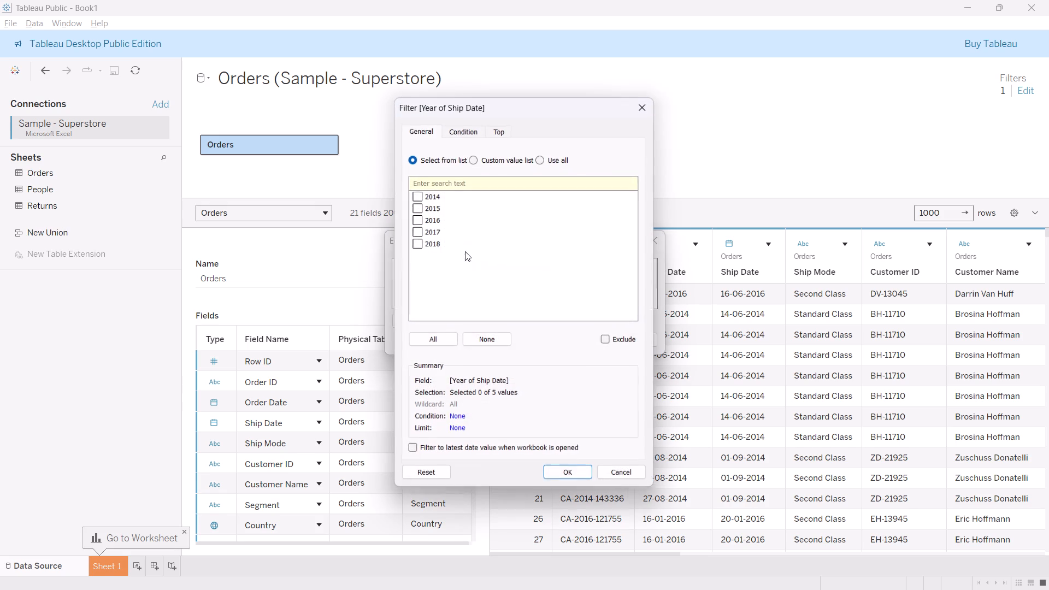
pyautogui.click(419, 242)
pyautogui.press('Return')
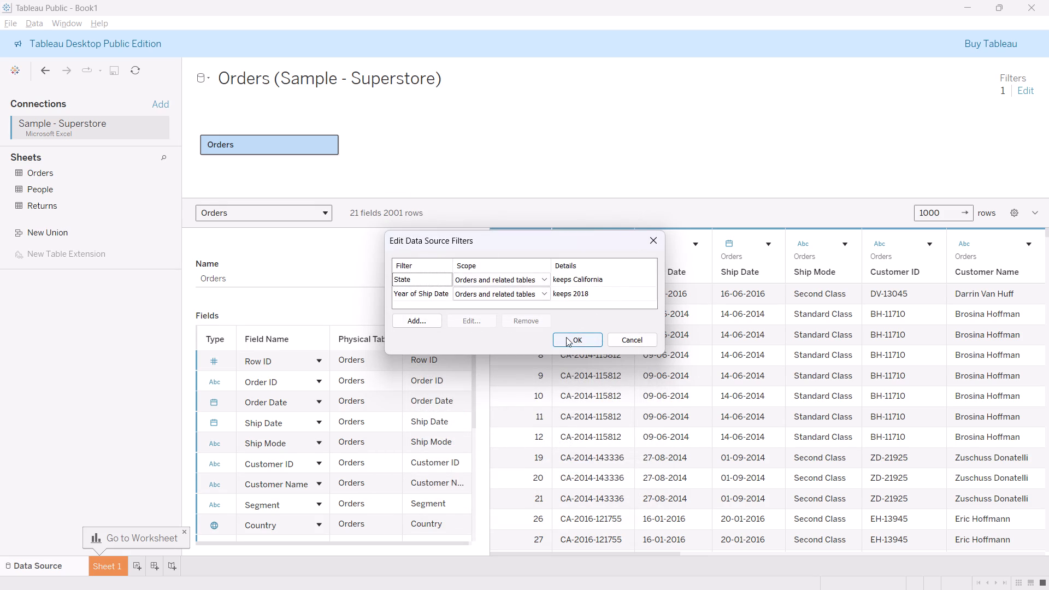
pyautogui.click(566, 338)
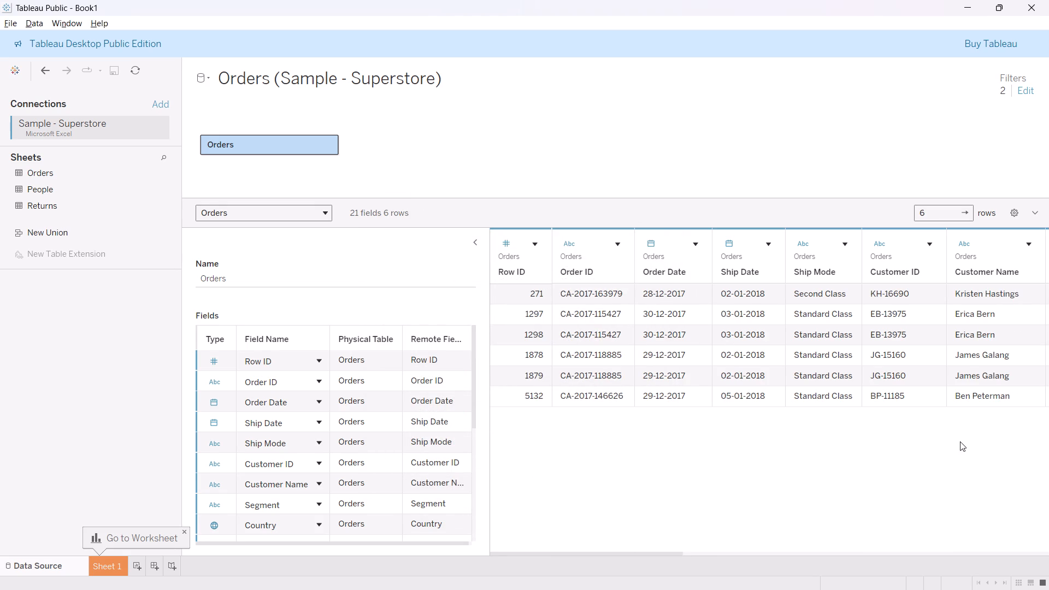
# Examine the filtered Orders rows across all columns, including order dates, ship dates, products, sales and profit.
pyautogui.moveTo(962, 443); pyautogui.dragTo(1048, 415)
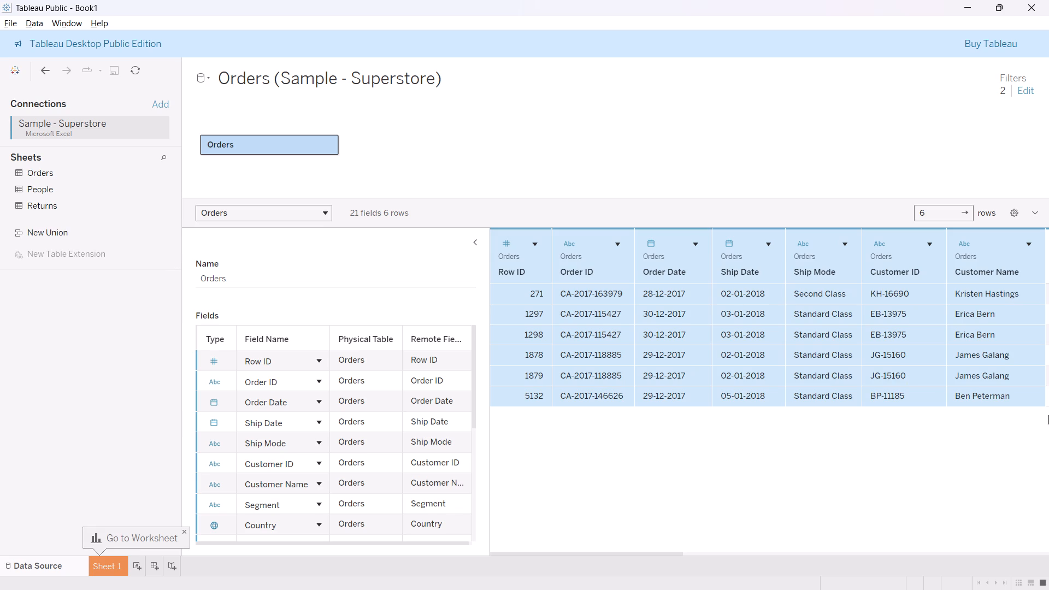
pyautogui.moveTo(1048, 415); pyautogui.dragTo(1048, 413)
pyautogui.click(900, 462)
pyautogui.hscroll(-12, 900, 462)
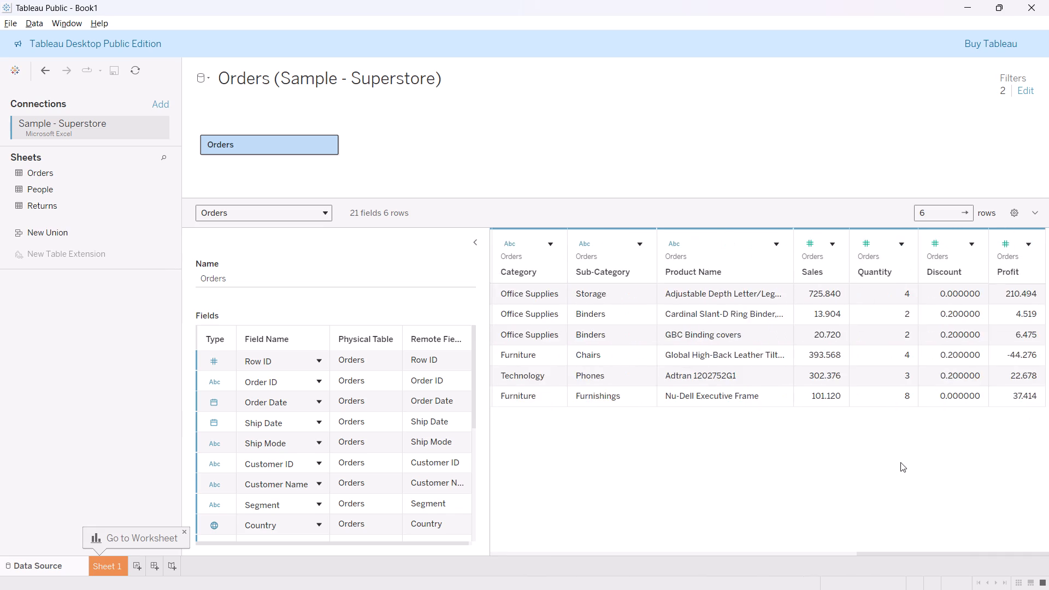
pyautogui.hscroll(5, 900, 462)
pyautogui.click(900, 462)
pyautogui.click(817, 359)
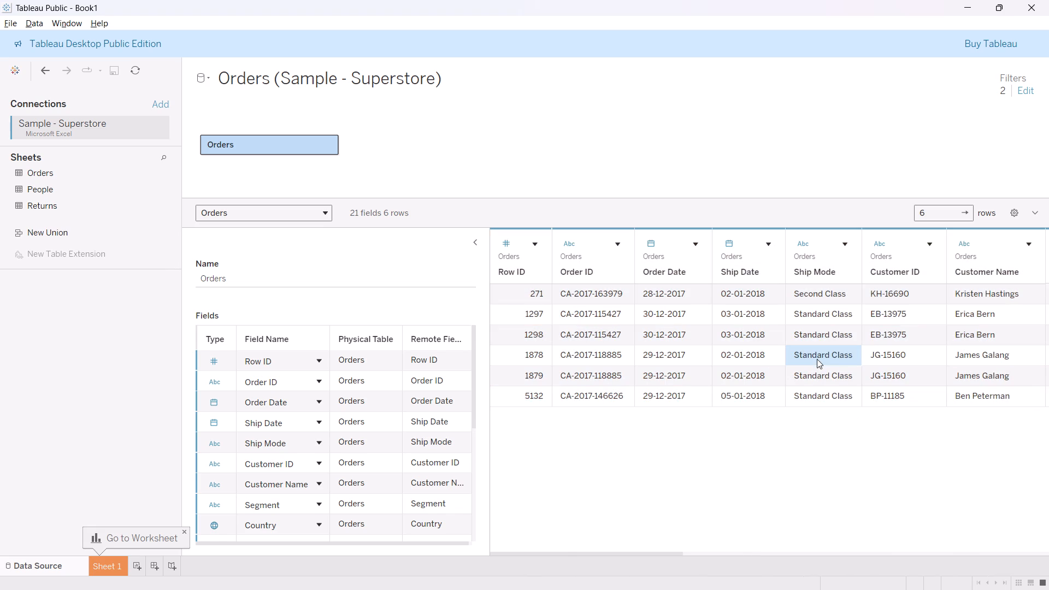
pyautogui.click(633, 315)
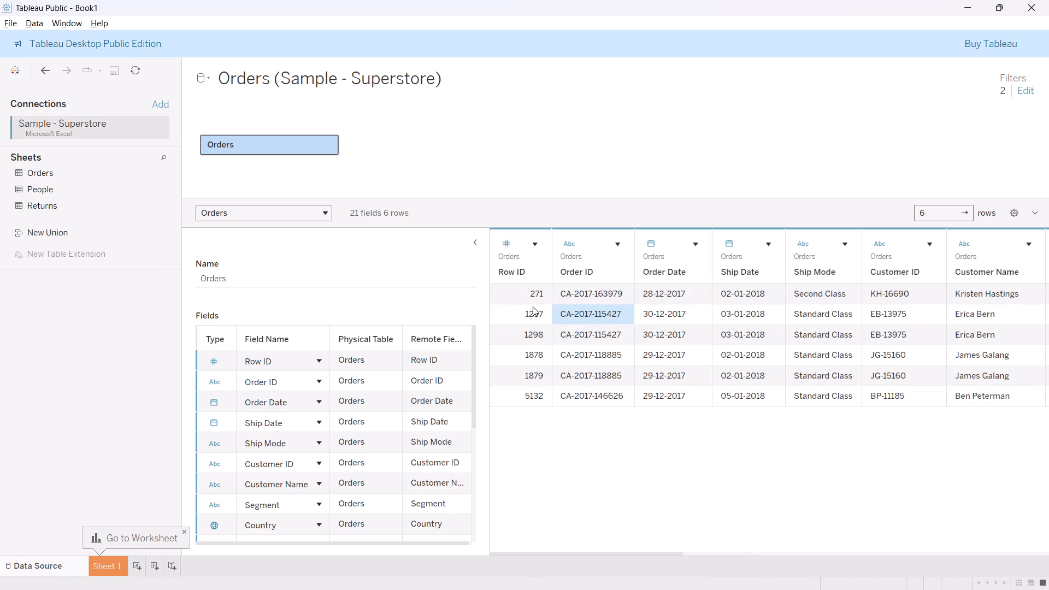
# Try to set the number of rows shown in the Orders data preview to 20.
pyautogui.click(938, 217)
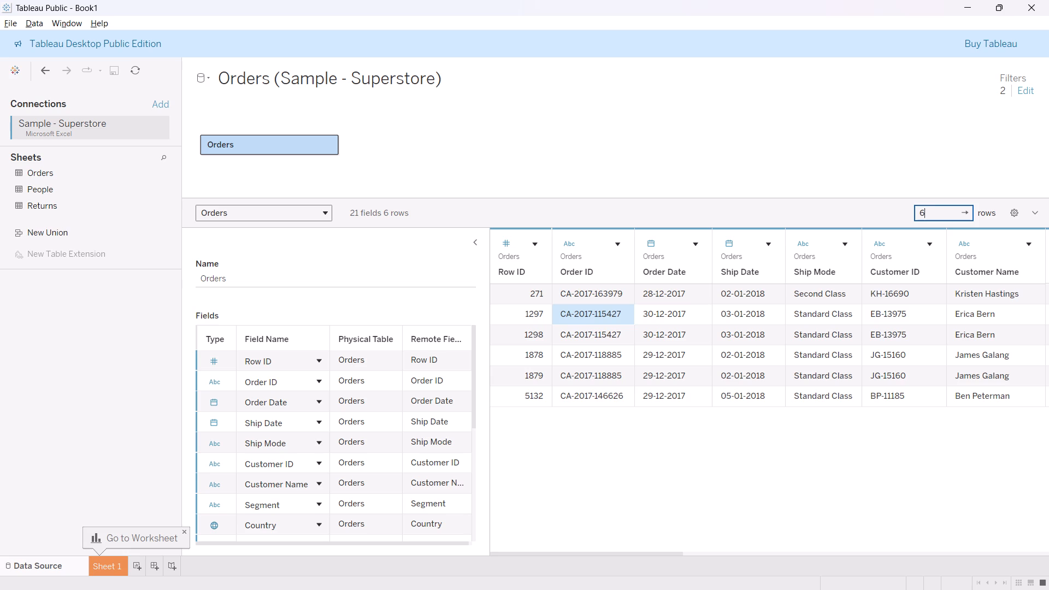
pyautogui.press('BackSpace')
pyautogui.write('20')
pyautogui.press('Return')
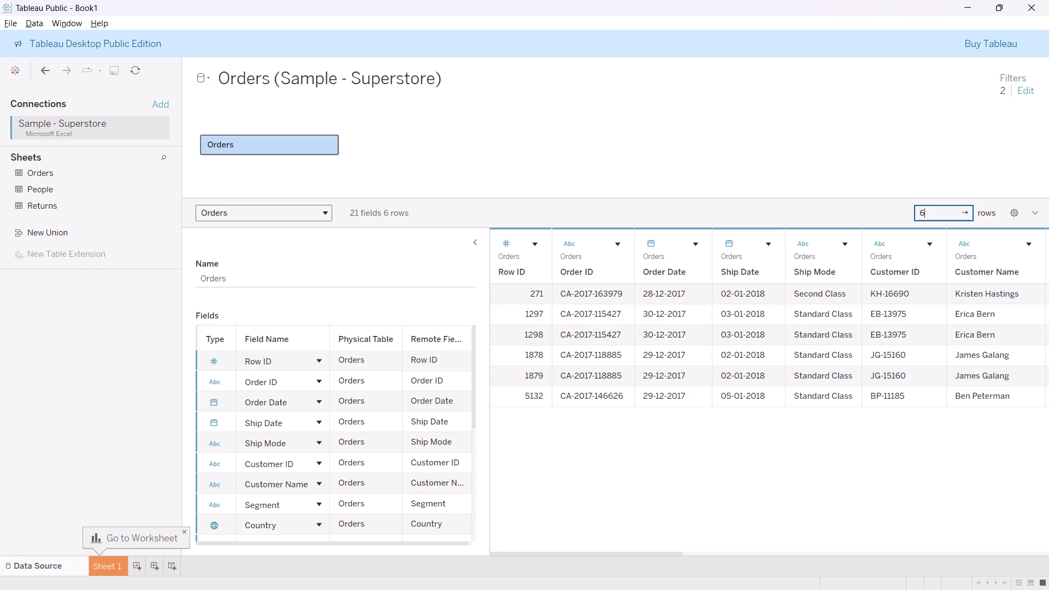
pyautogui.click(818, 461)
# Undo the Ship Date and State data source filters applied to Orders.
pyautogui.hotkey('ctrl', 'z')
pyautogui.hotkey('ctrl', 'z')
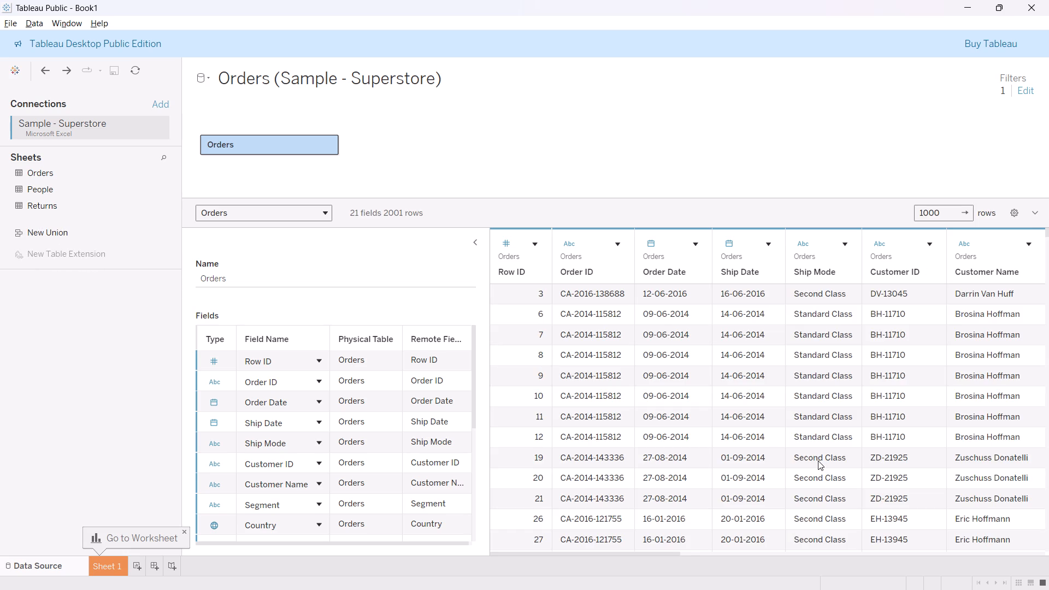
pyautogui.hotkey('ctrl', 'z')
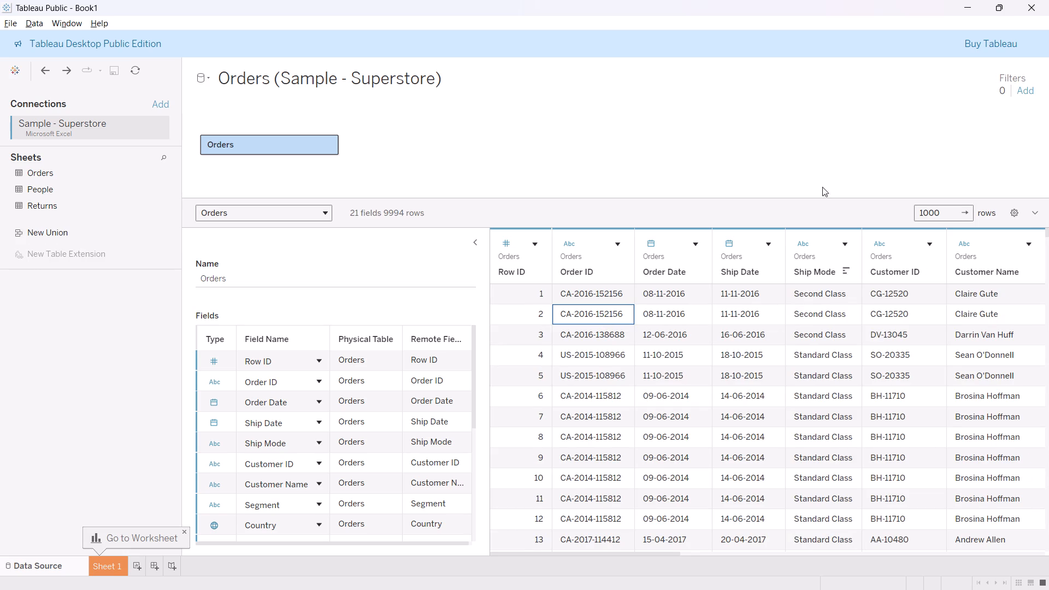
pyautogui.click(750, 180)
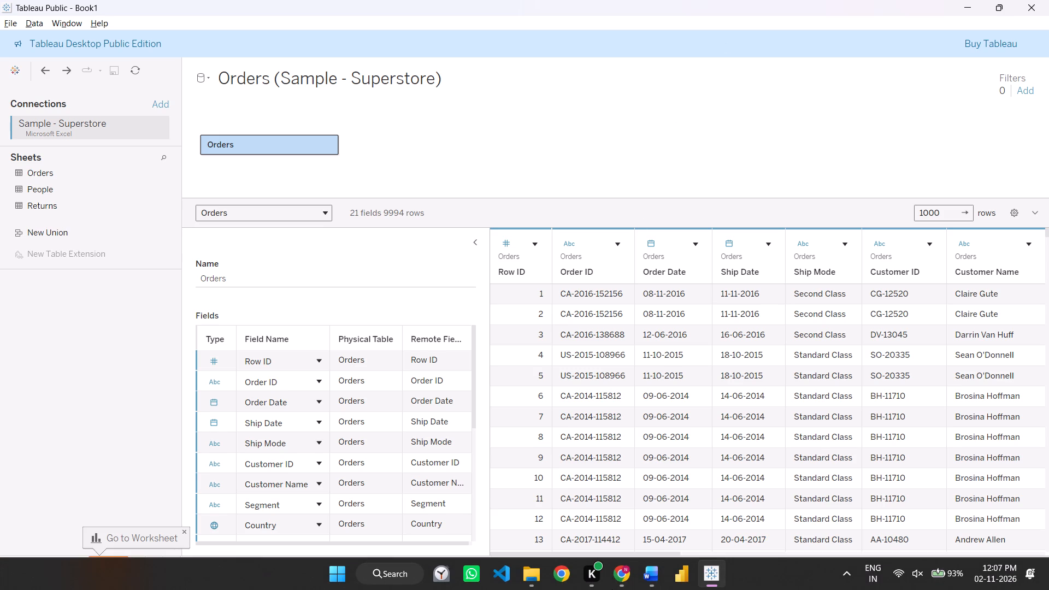
# Move the Power BI icon on the Windows taskbar to between WhatsApp and Visual Studio Code.
pyautogui.moveTo(673, 576); pyautogui.dragTo(467, 567)
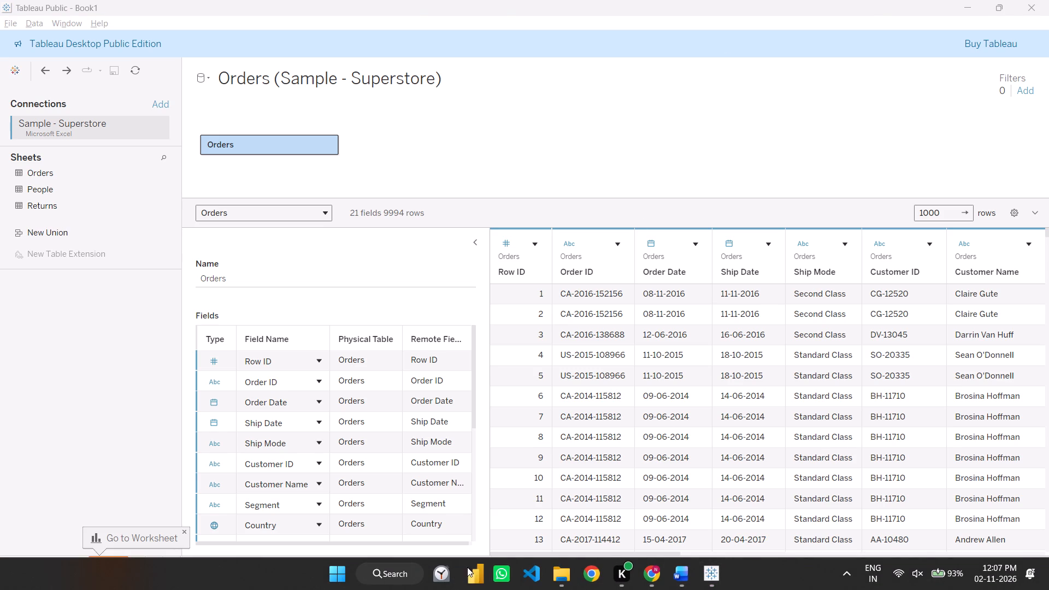
pyautogui.moveTo(467, 567); pyautogui.dragTo(478, 567)
pyautogui.click(522, 571)
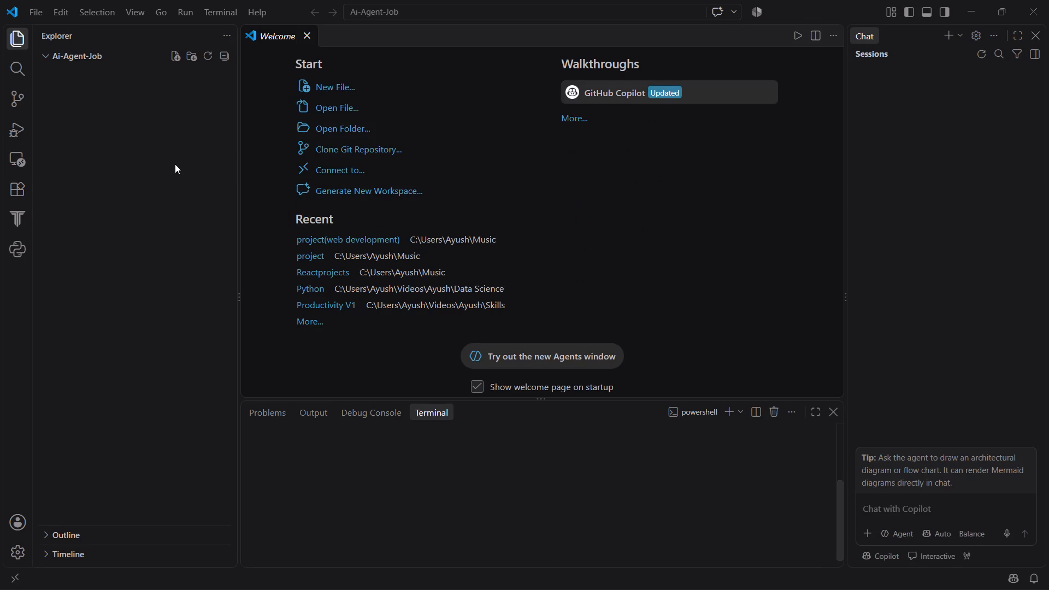
pyautogui.click(50, 54)
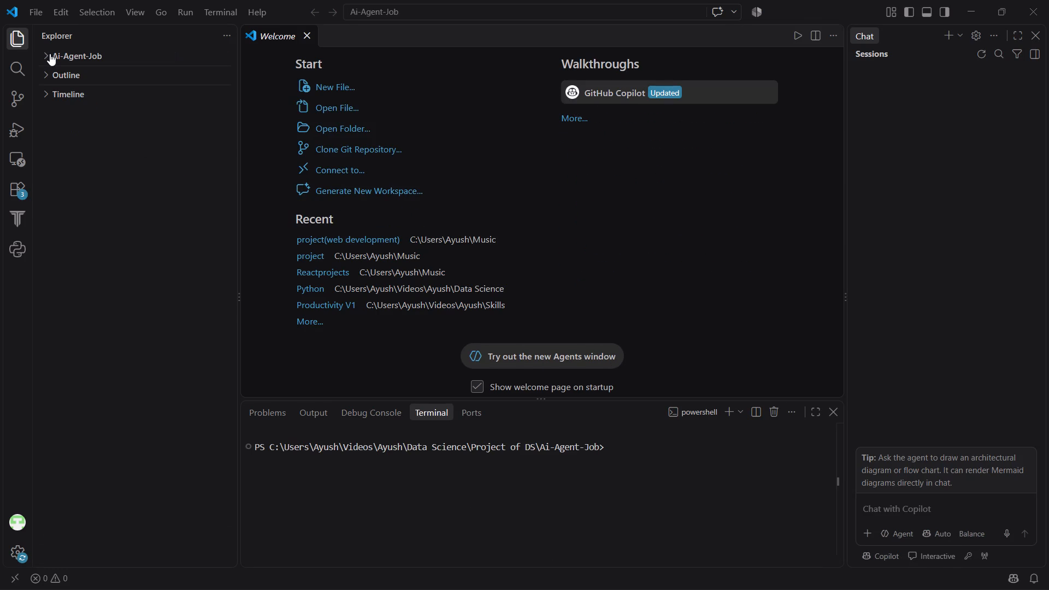
pyautogui.click(37, 20)
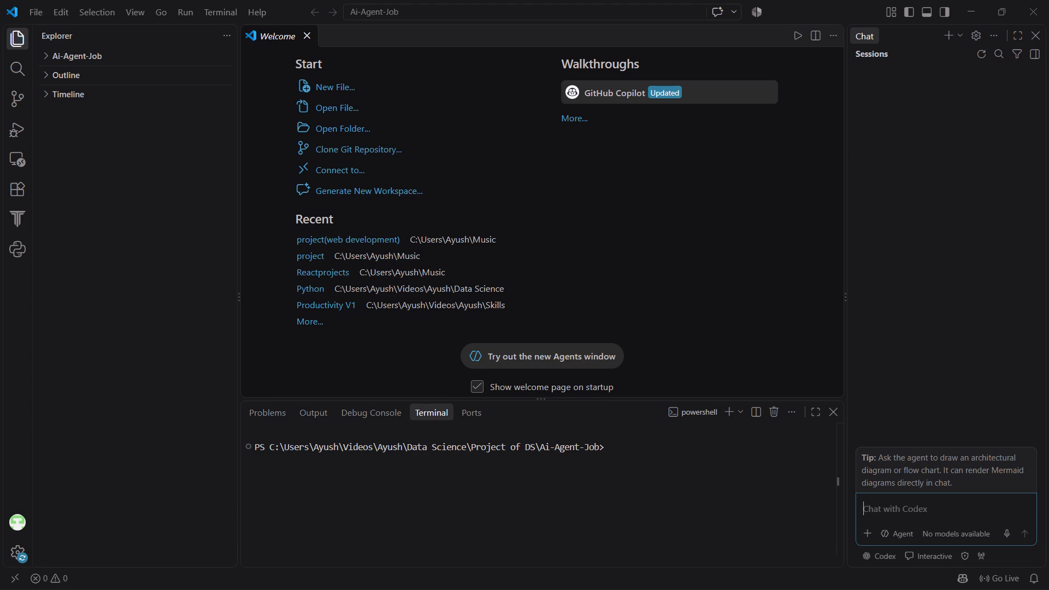
pyautogui.click(874, 560)
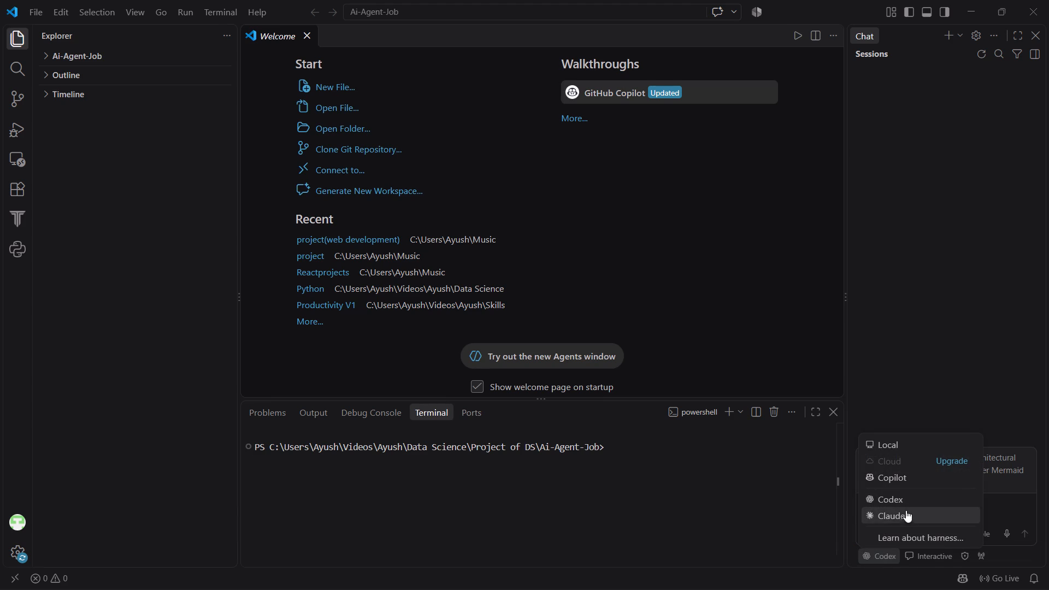
pyautogui.click(908, 497)
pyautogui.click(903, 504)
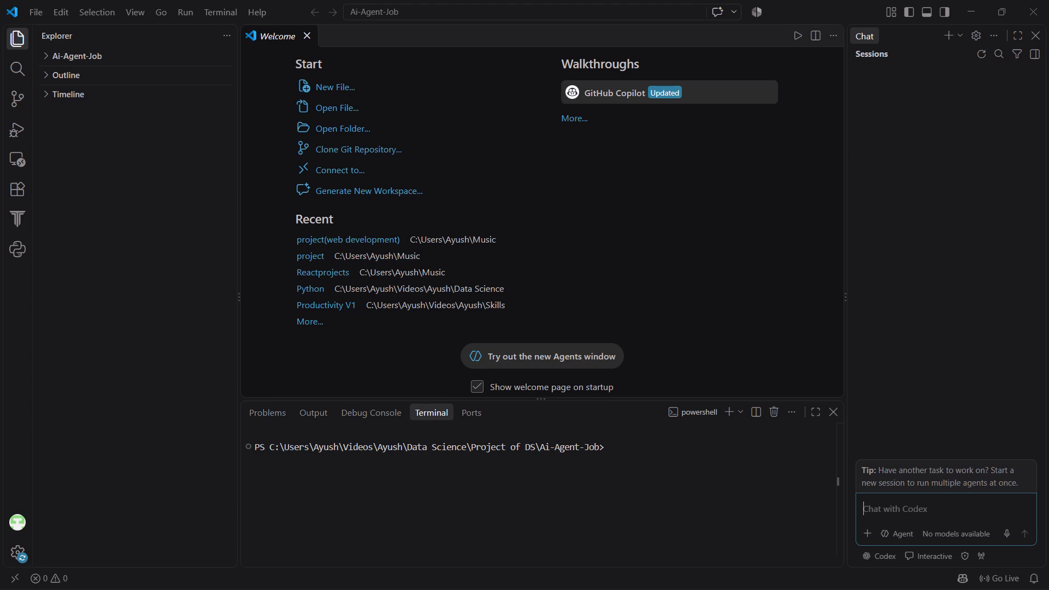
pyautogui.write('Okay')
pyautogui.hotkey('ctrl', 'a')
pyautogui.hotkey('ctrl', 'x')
# Close the Visual Studio Code window and launch the application again.
pyautogui.click(1048, 0)
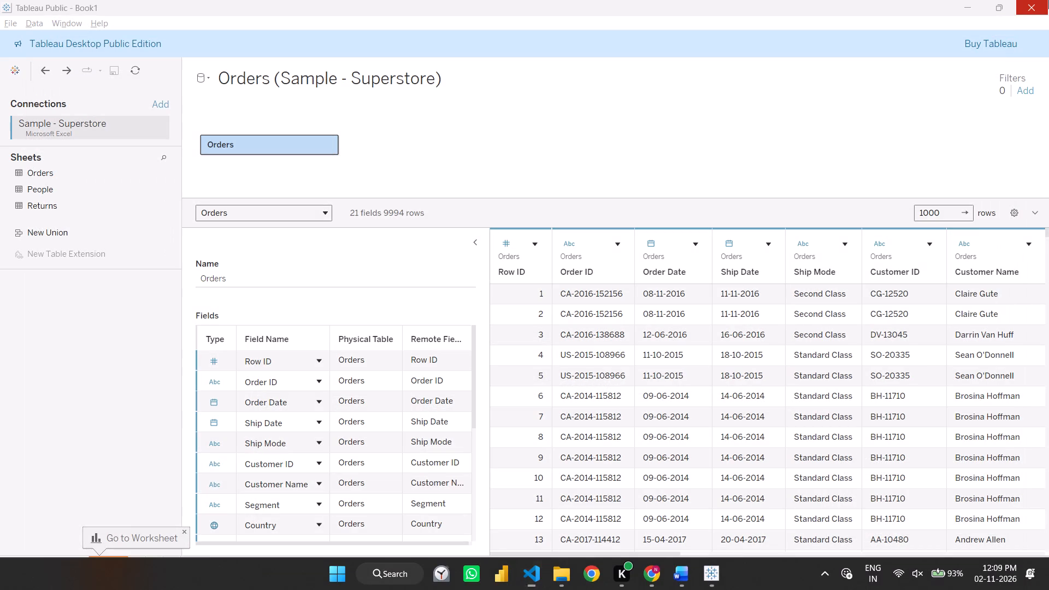
pyautogui.click(531, 582)
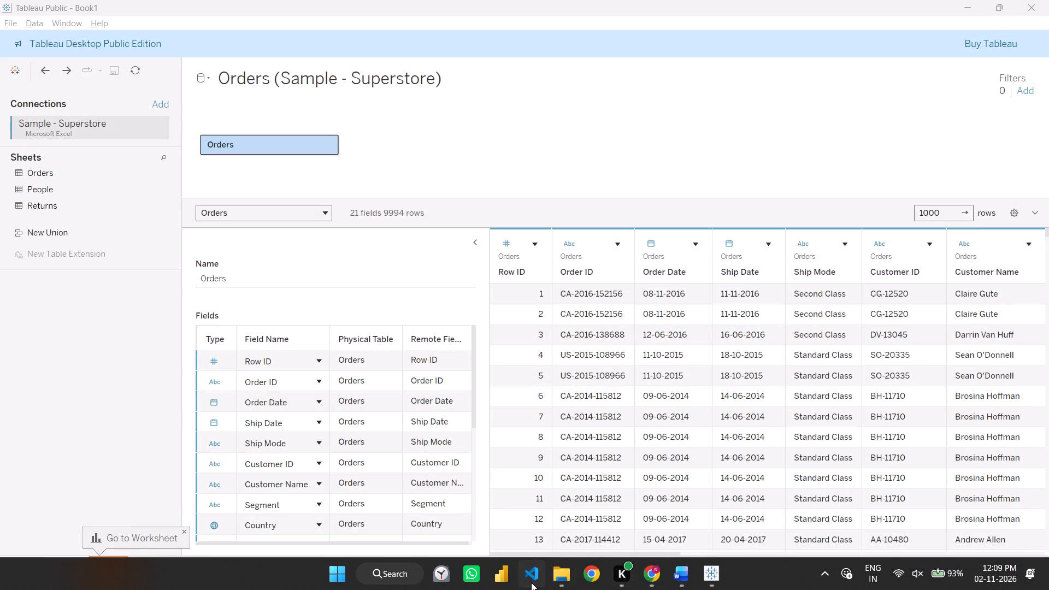
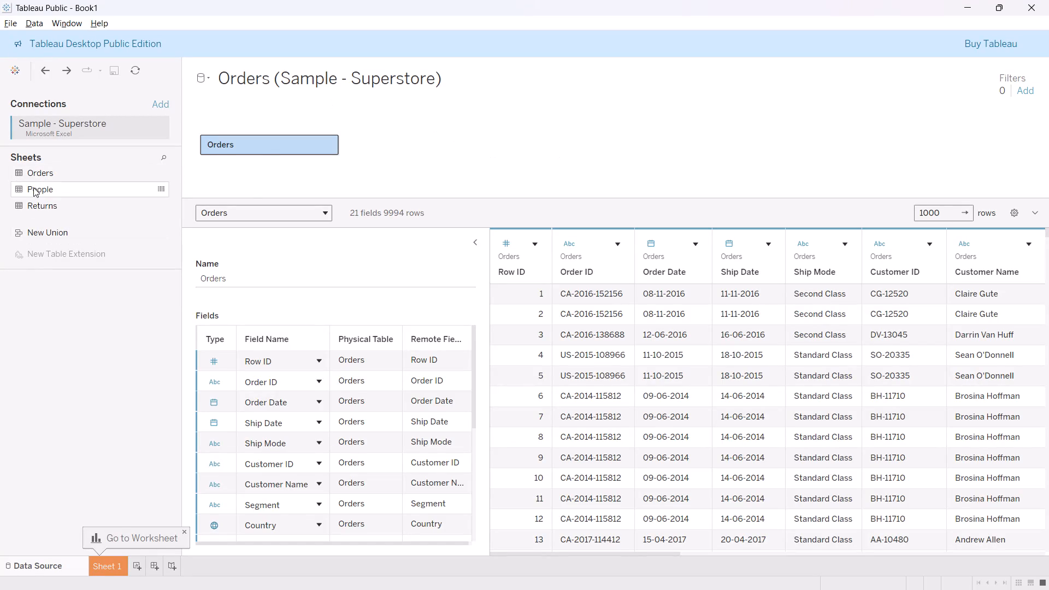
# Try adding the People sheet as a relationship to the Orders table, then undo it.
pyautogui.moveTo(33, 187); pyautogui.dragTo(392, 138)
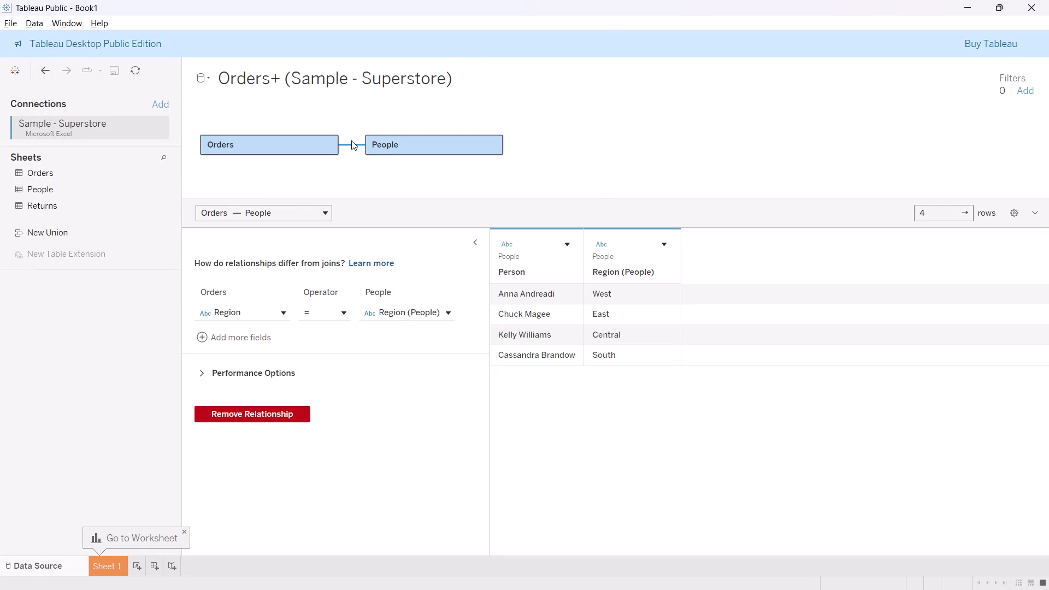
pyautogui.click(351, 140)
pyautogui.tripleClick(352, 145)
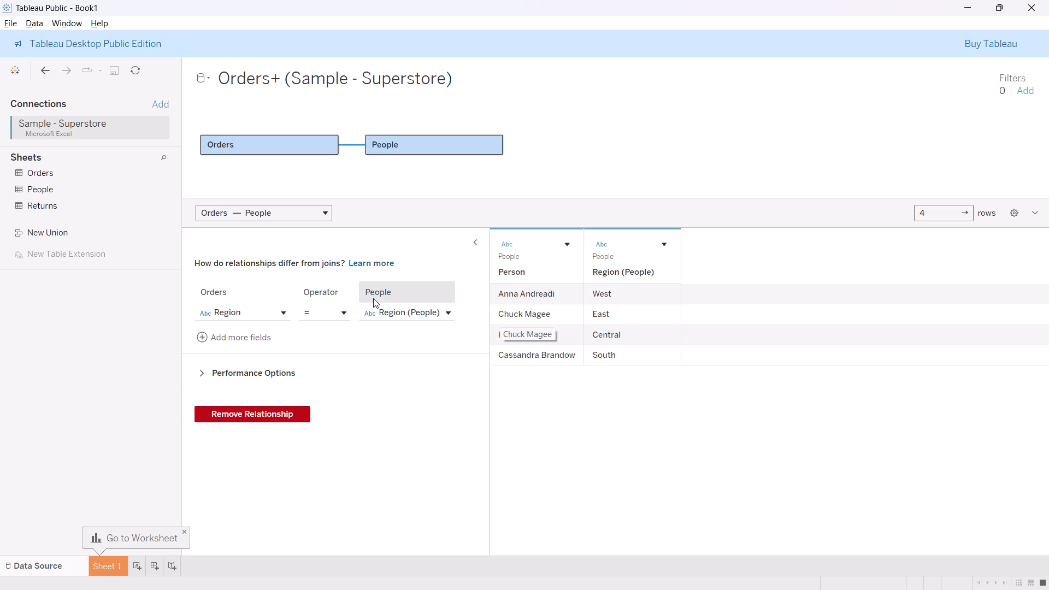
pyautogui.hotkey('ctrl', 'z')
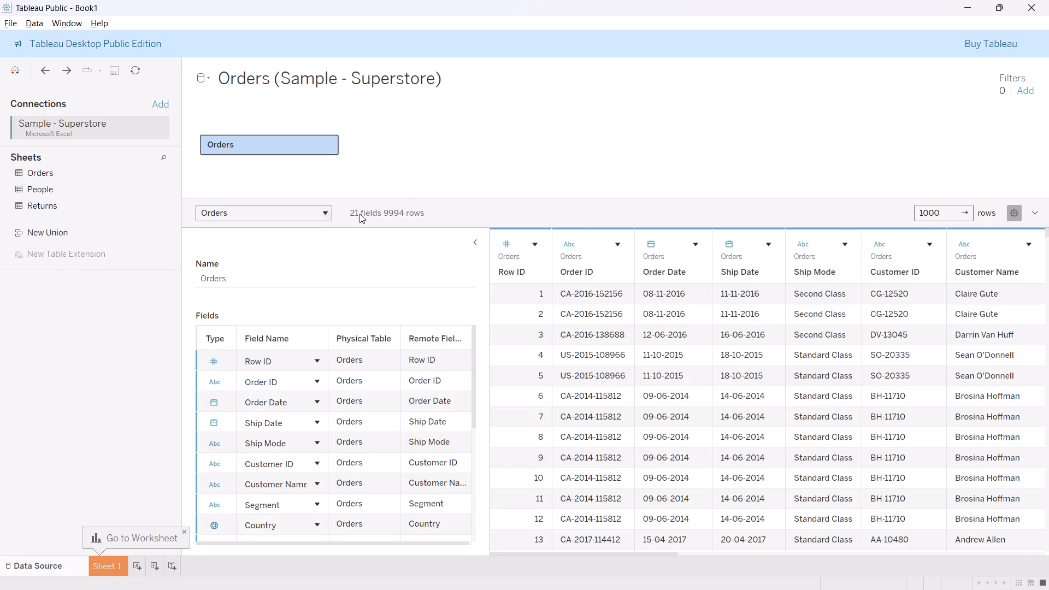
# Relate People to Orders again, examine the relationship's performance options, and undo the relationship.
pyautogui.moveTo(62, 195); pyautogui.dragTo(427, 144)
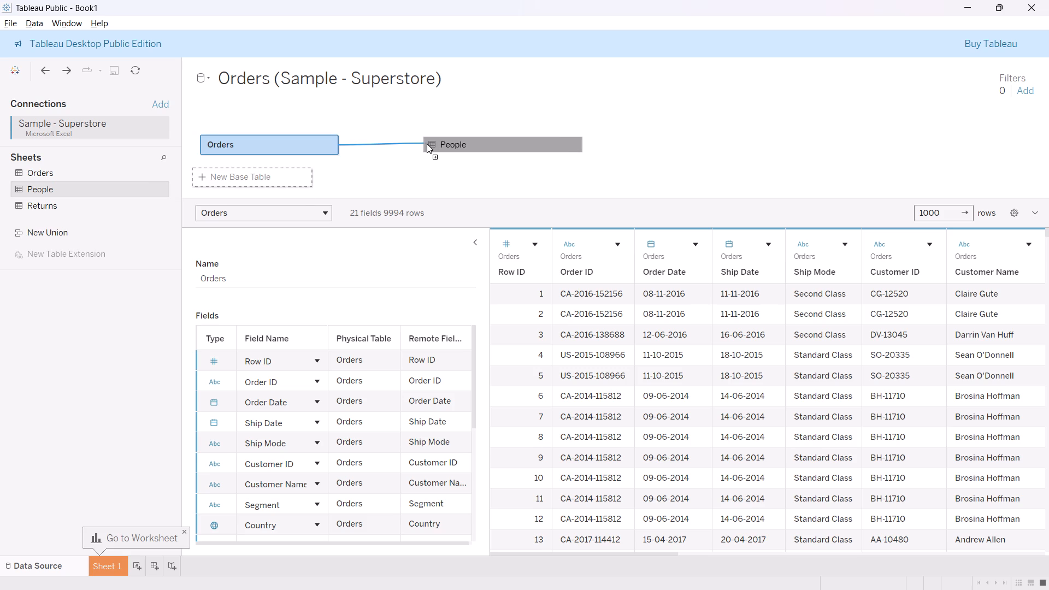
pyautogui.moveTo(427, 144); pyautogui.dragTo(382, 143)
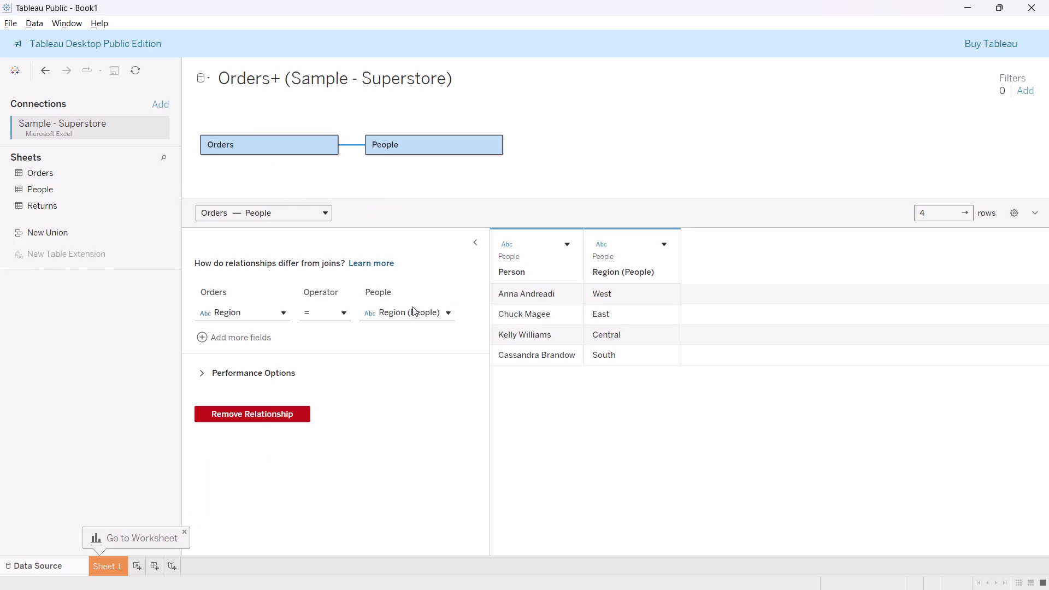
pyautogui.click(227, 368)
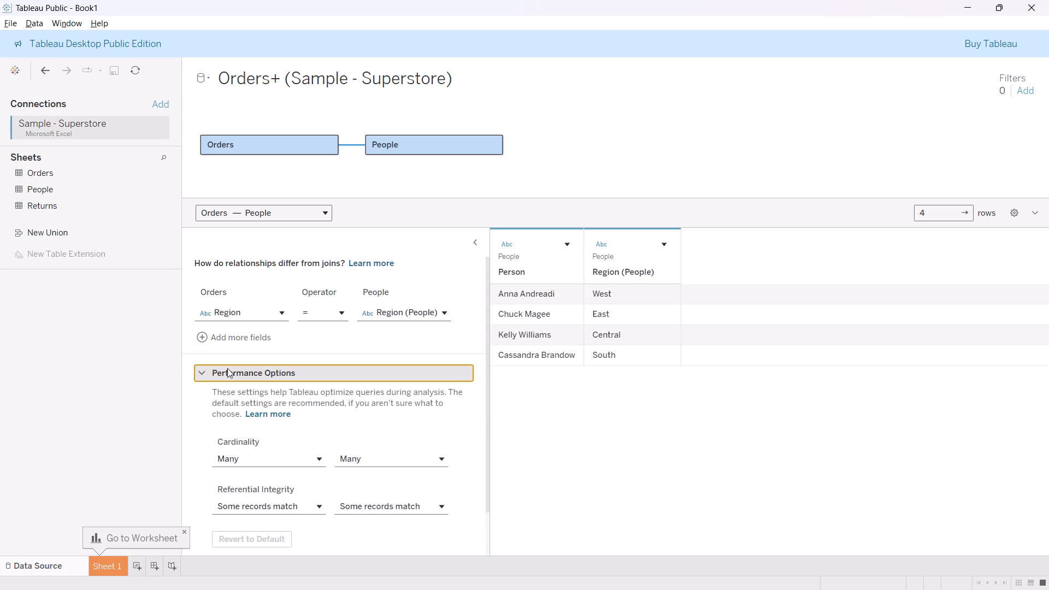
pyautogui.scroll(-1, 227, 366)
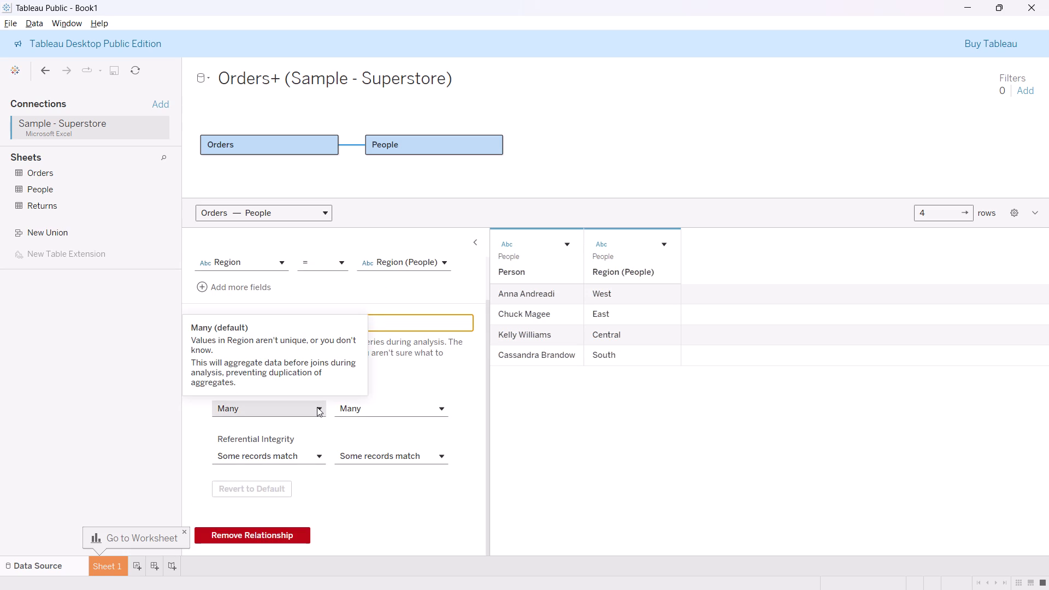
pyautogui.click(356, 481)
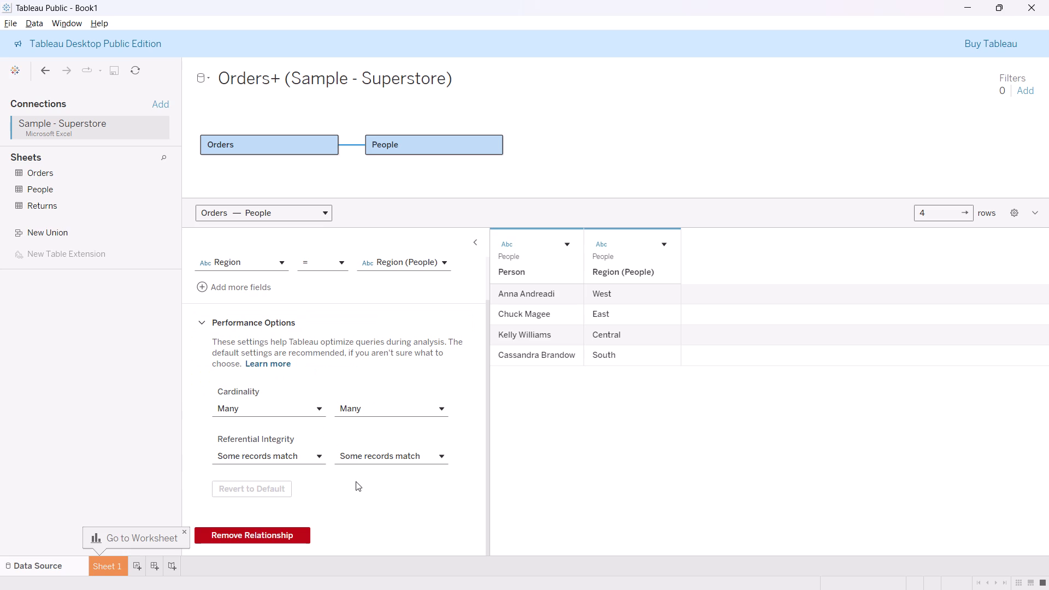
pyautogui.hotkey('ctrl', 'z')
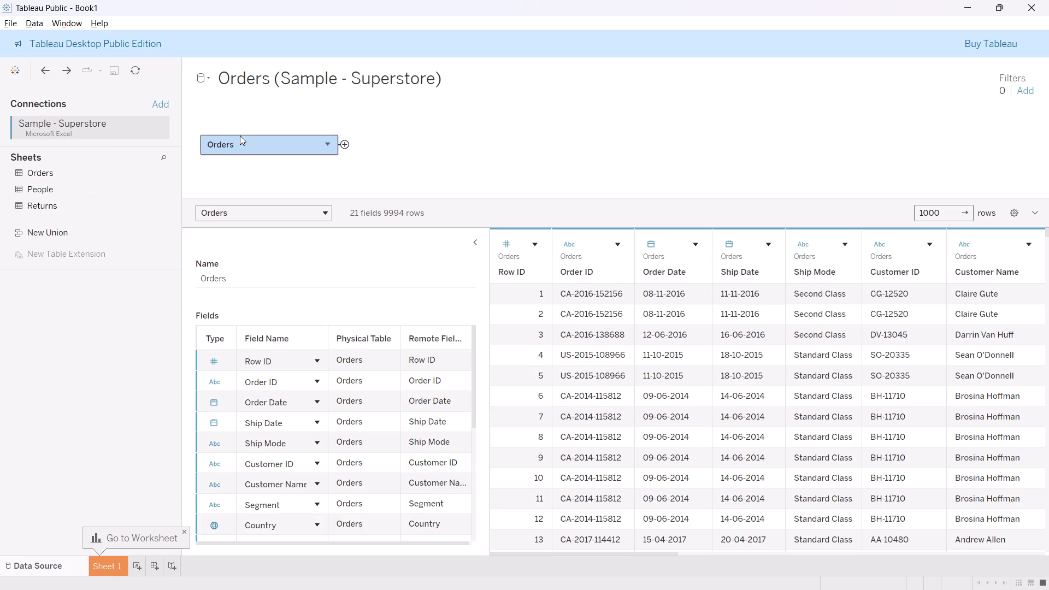
# Open the Orders table's physical layer and join the People sheet to Orders.
pyautogui.doubleClick(272, 144)
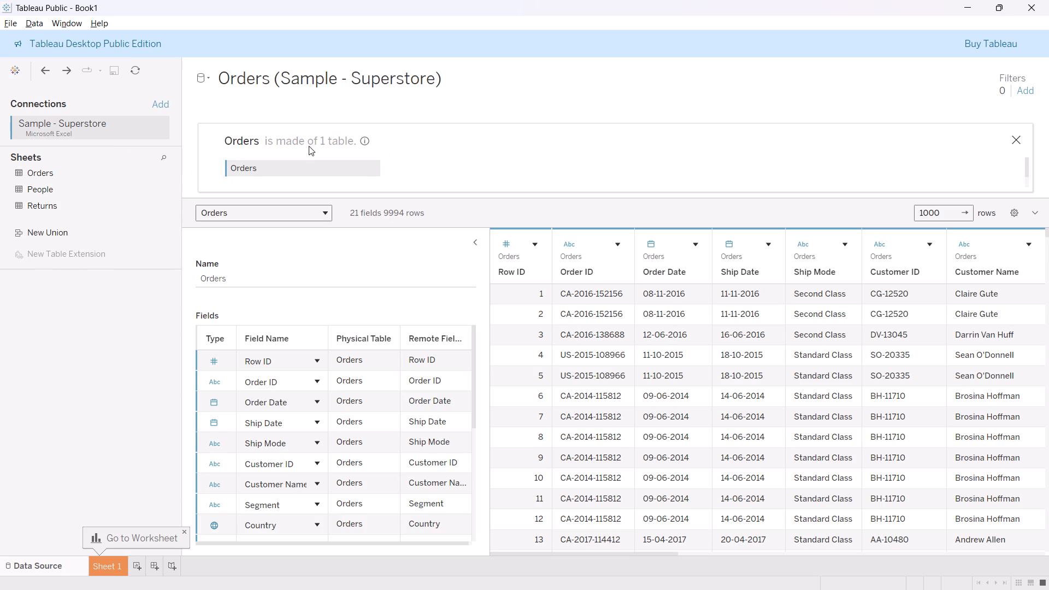
pyautogui.moveTo(55, 195); pyautogui.dragTo(361, 180)
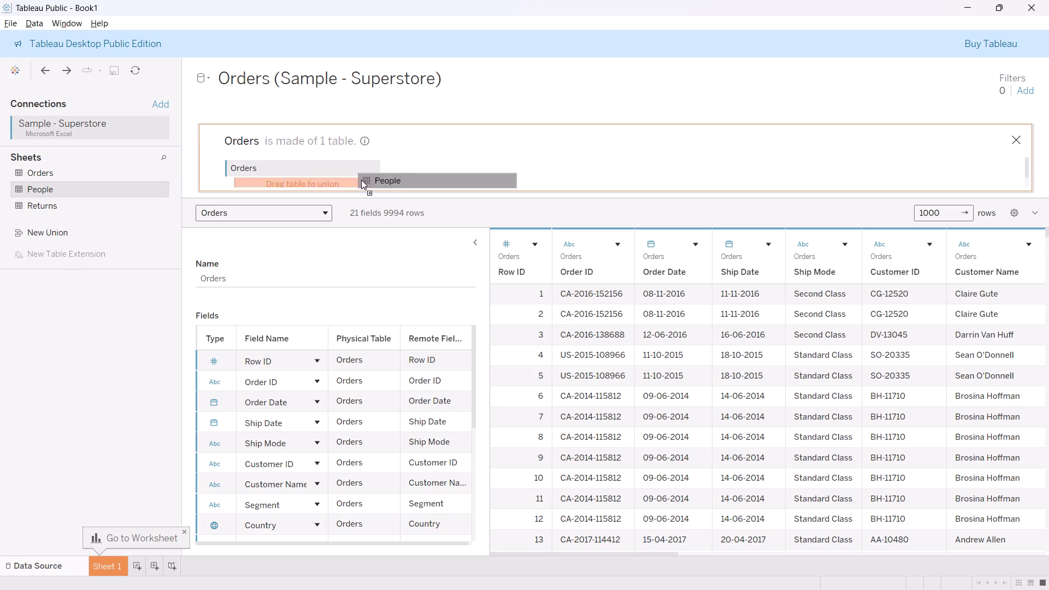
pyautogui.moveTo(361, 180); pyautogui.dragTo(443, 157)
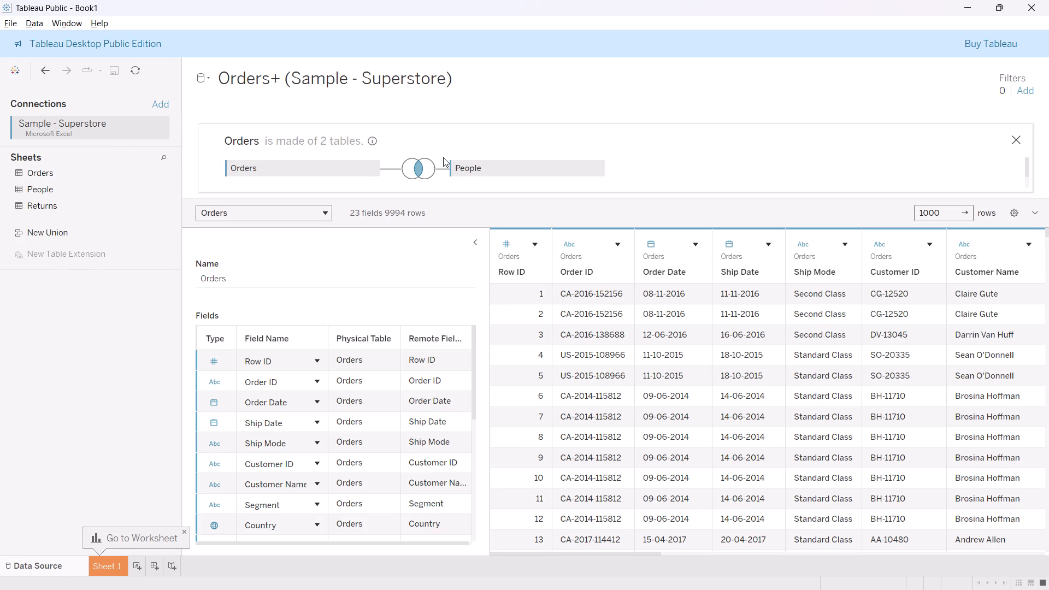
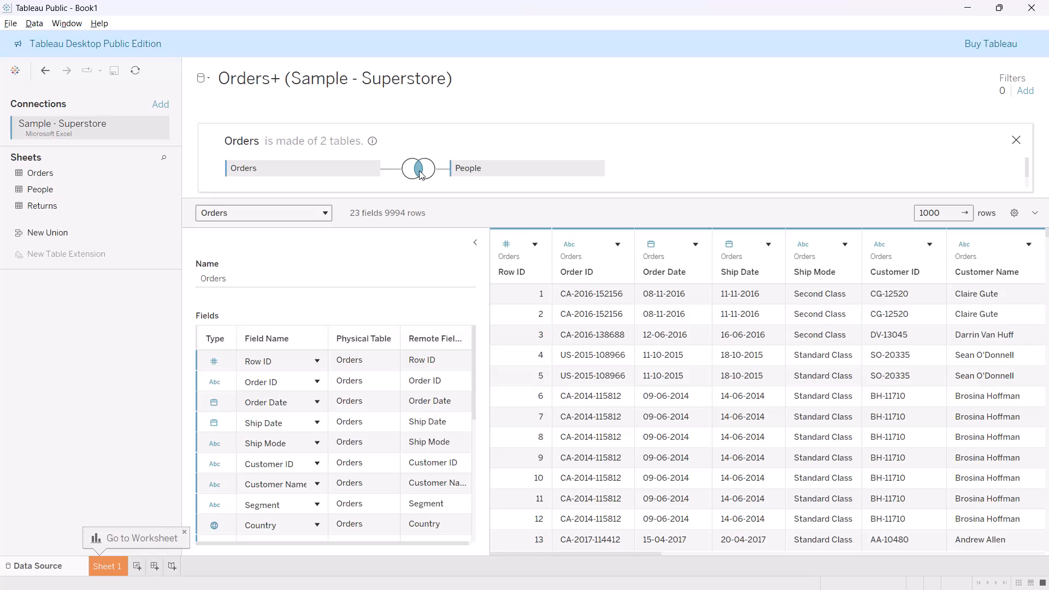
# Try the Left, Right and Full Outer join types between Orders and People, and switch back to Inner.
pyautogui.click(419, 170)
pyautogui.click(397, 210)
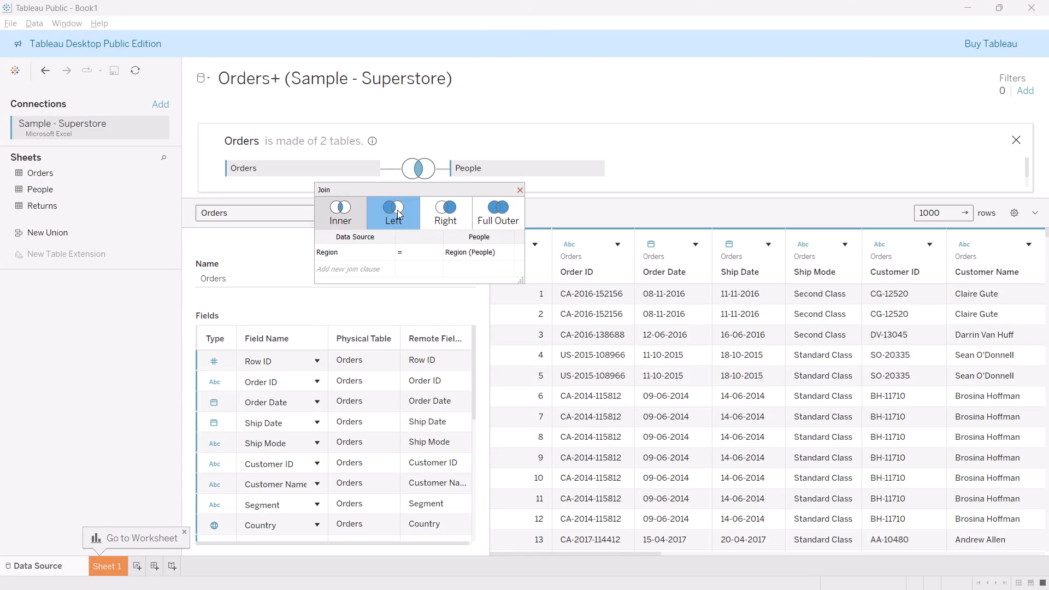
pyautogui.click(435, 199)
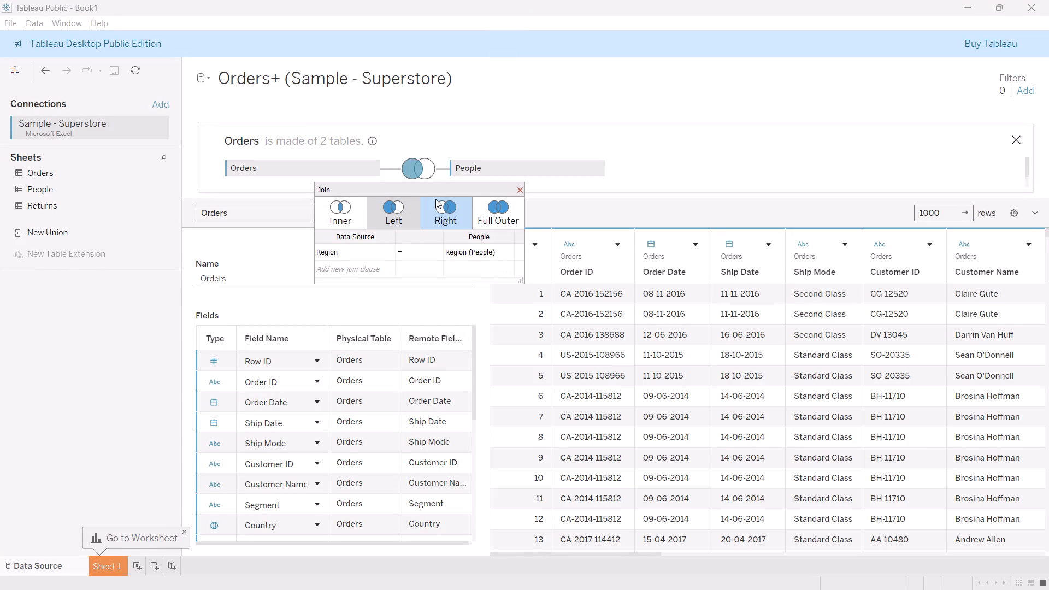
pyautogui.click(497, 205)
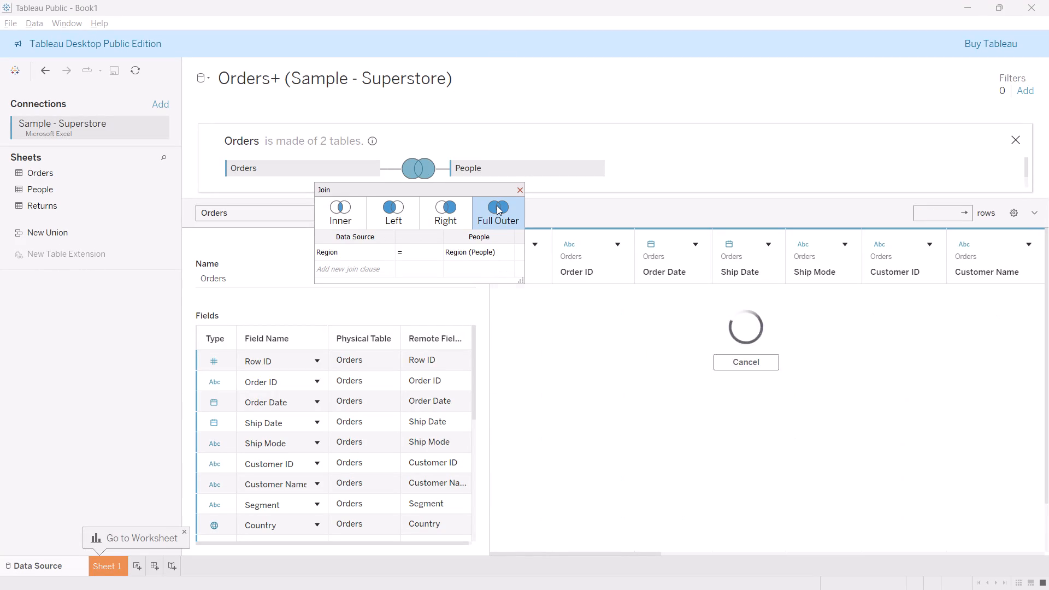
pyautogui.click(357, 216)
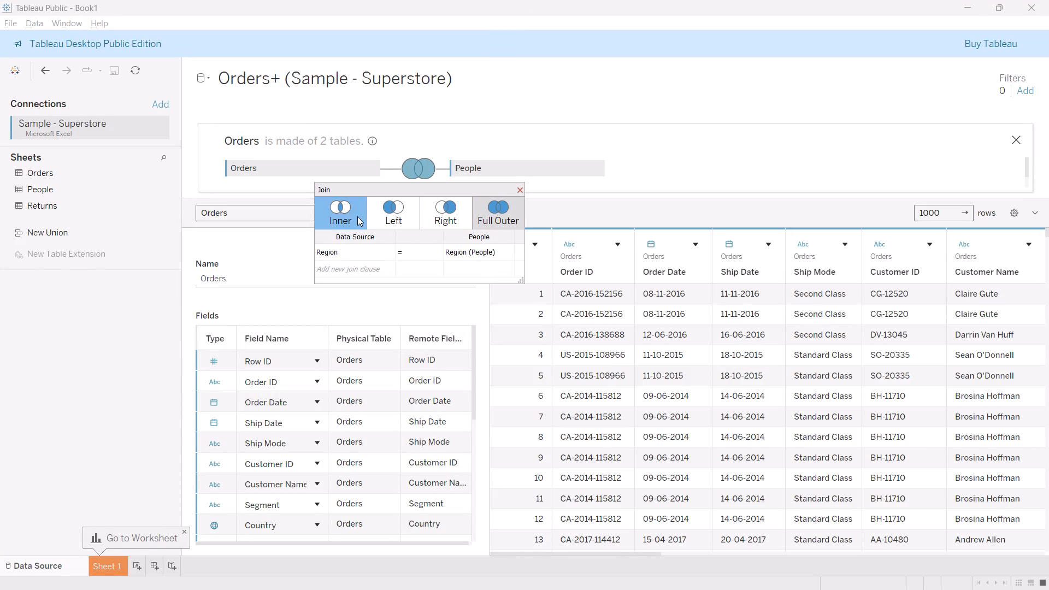
# Examine the fields offered for a new join clause and the People table's options, and close the physical layer.
pyautogui.click(360, 270)
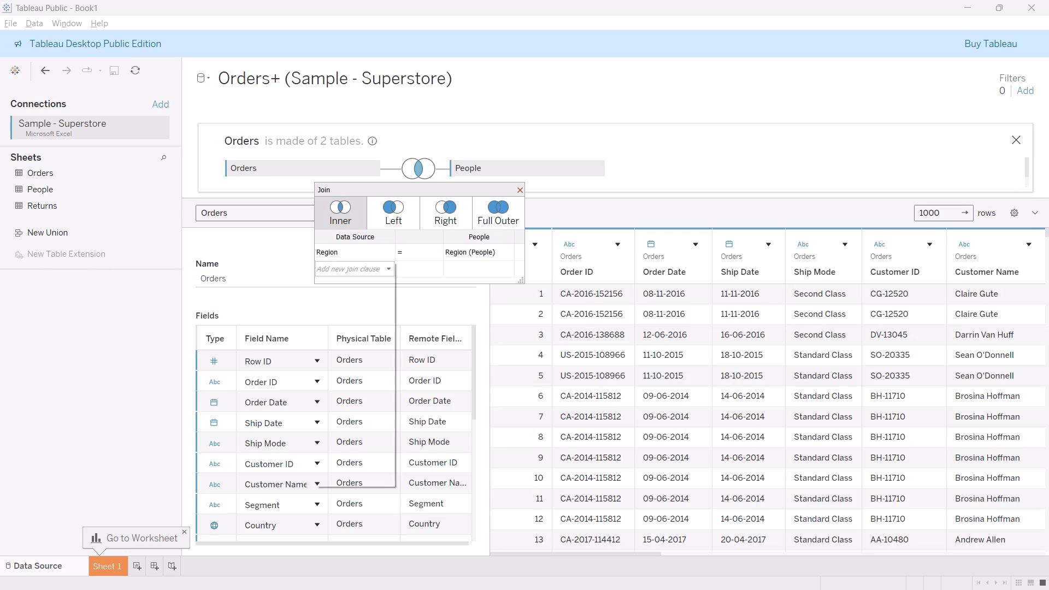
pyautogui.click(364, 244)
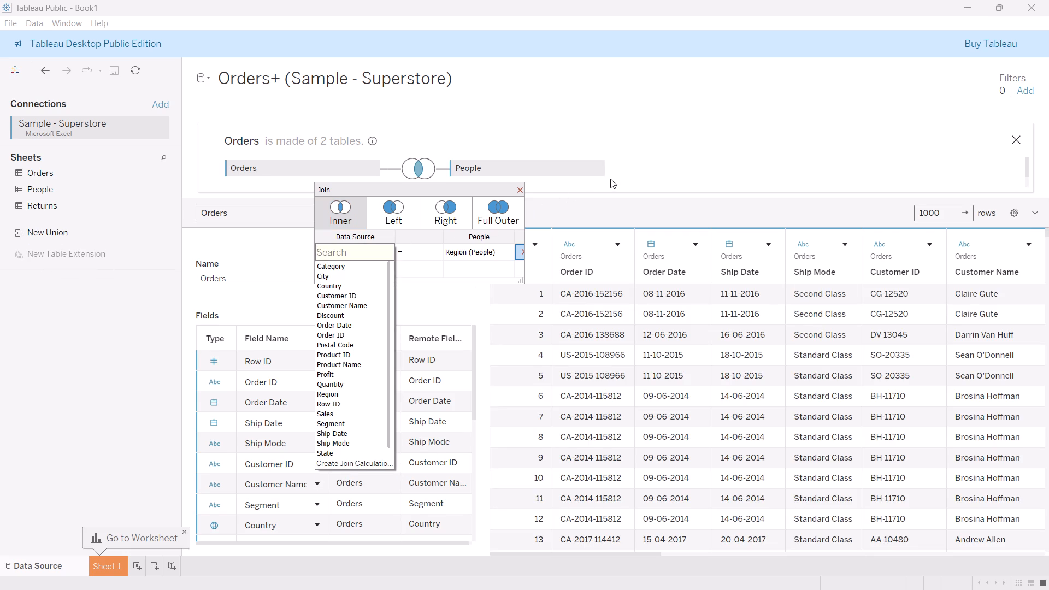
pyautogui.click(649, 170)
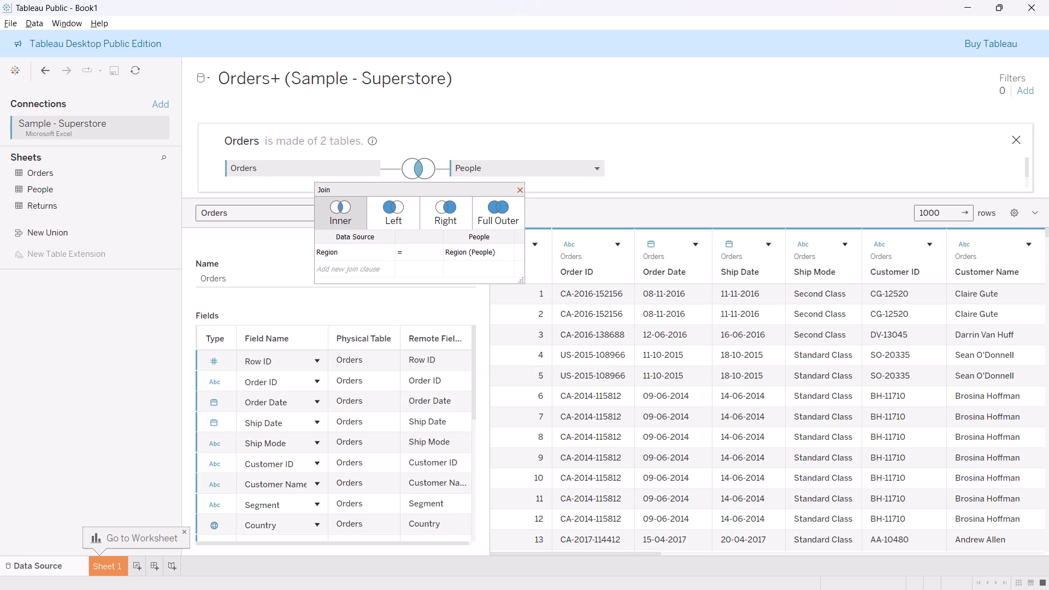
pyautogui.click(516, 190)
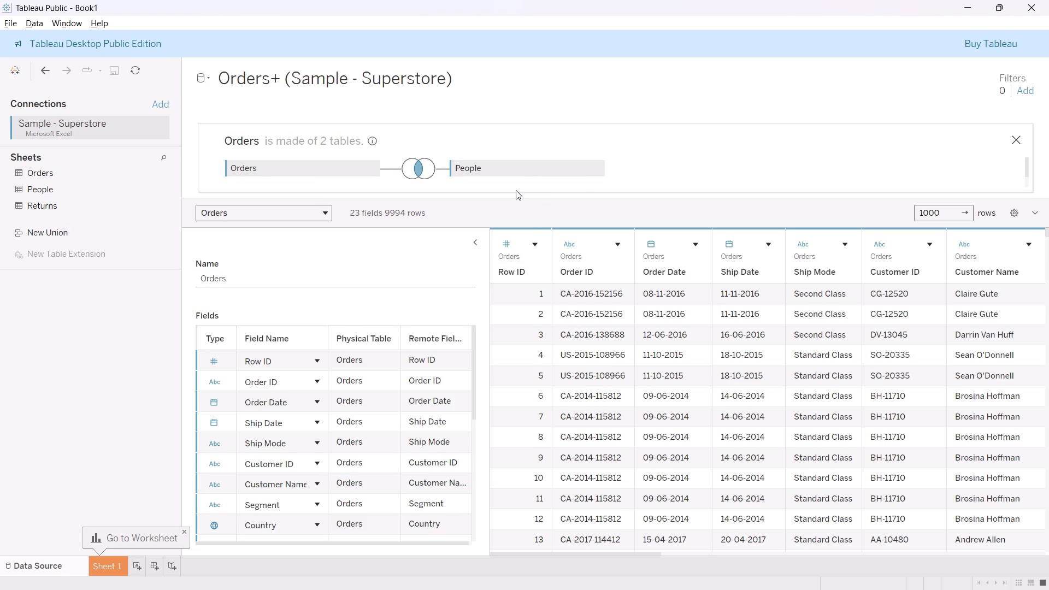
pyautogui.click(597, 170)
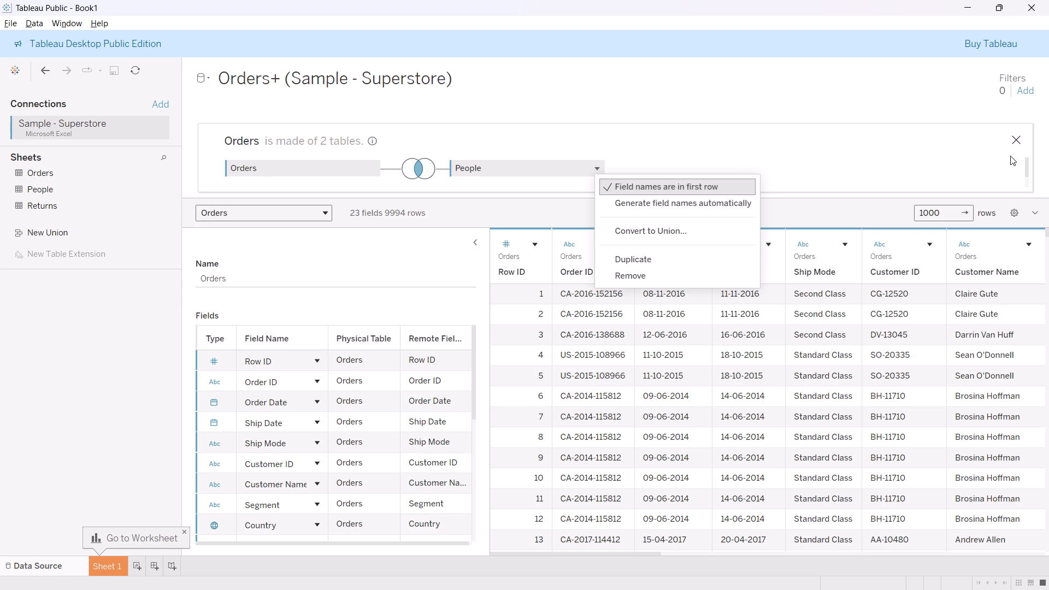
pyautogui.click(1013, 140)
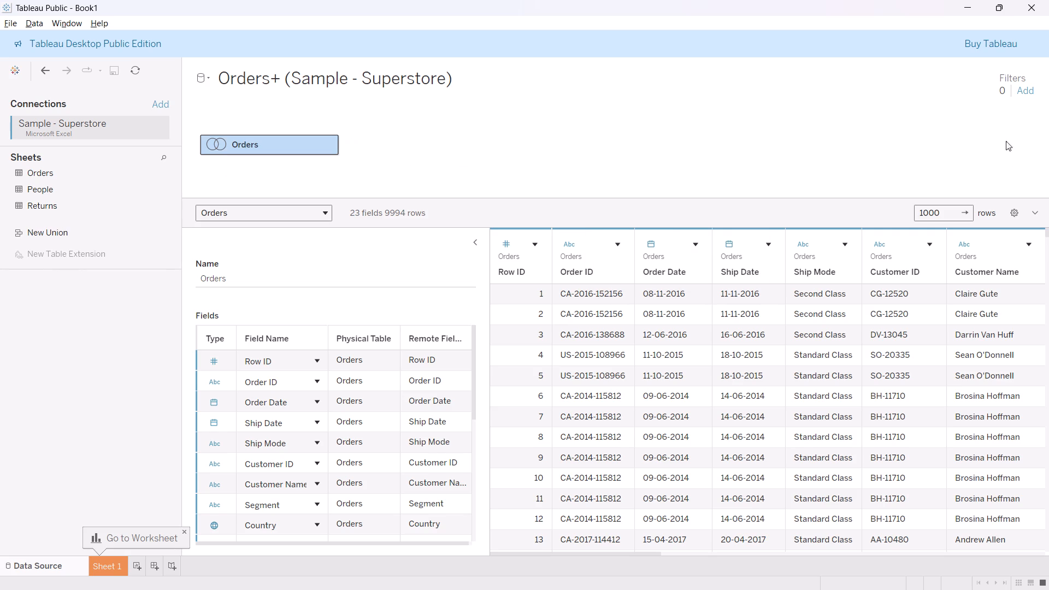
# Reopen the Orders table's physical layer, remove the joined People table, and return to the logical layer.
pyautogui.click(233, 150)
pyautogui.doubleClick(233, 150)
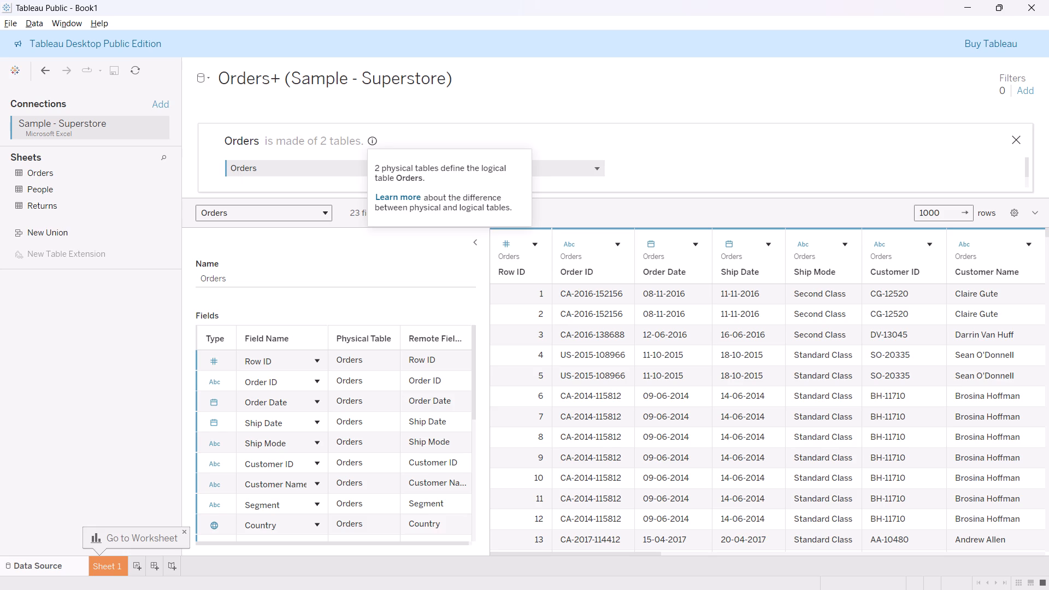
pyautogui.click(570, 174)
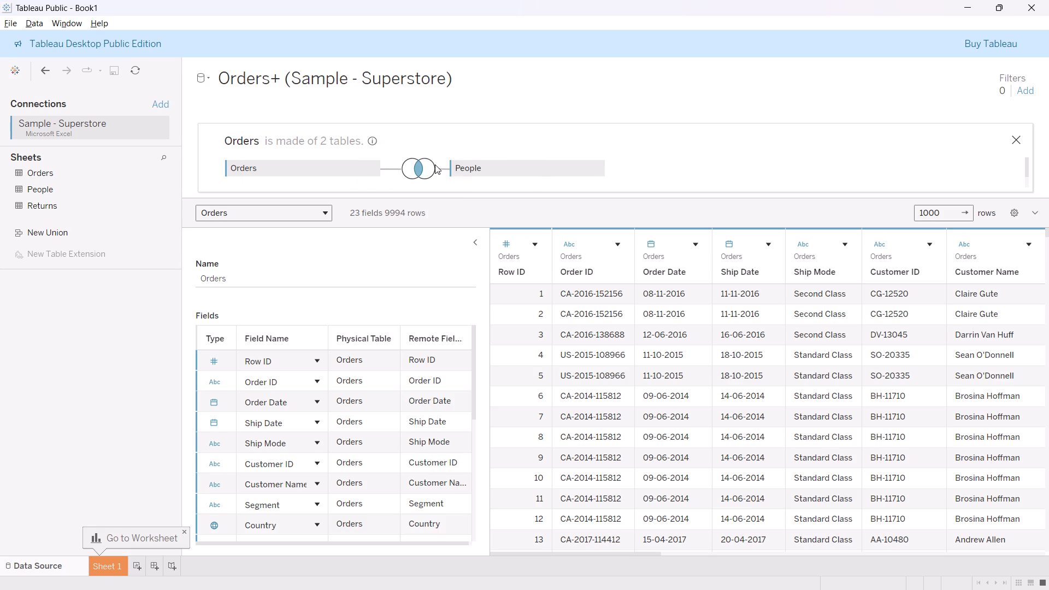
pyautogui.moveTo(462, 169); pyautogui.dragTo(425, 165)
pyautogui.moveTo(473, 169); pyautogui.dragTo(99, 173)
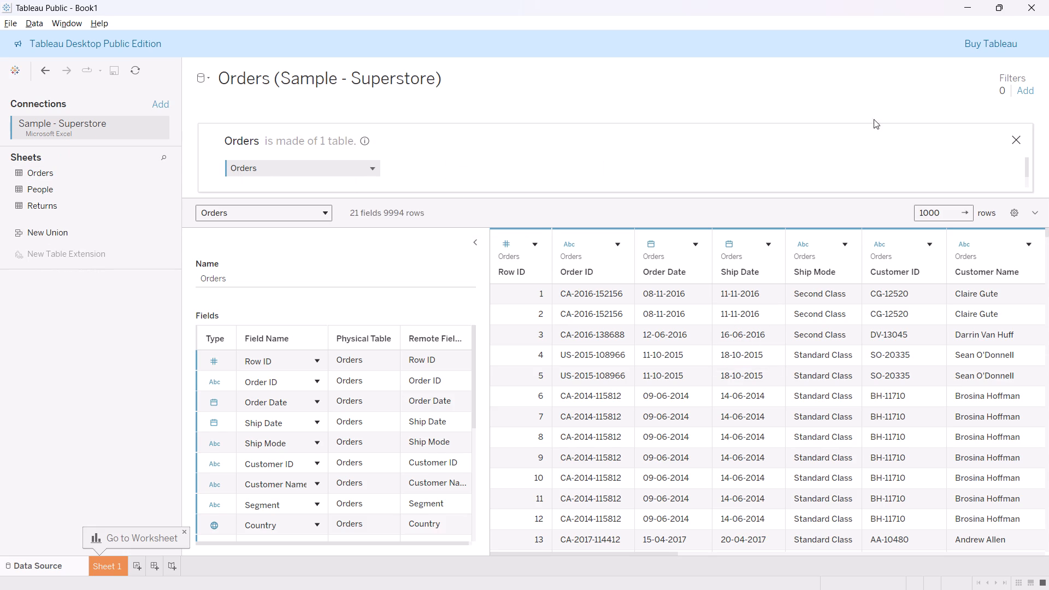
pyautogui.click(1007, 135)
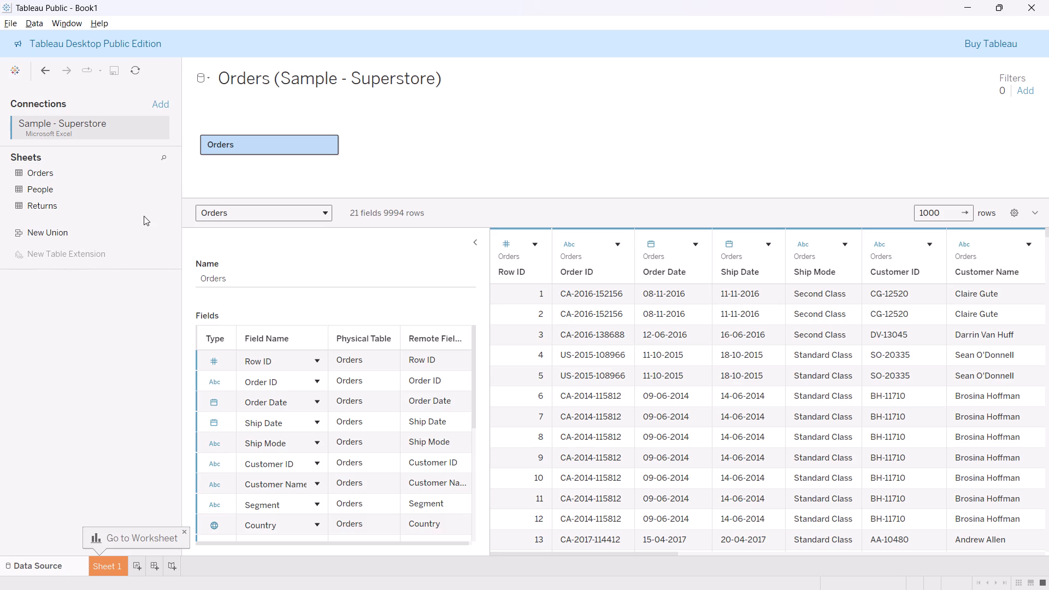
# Open the Sheet 1 worksheet and hide its Show Me chart suggestions.
pyautogui.click(111, 569)
pyautogui.click(128, 537)
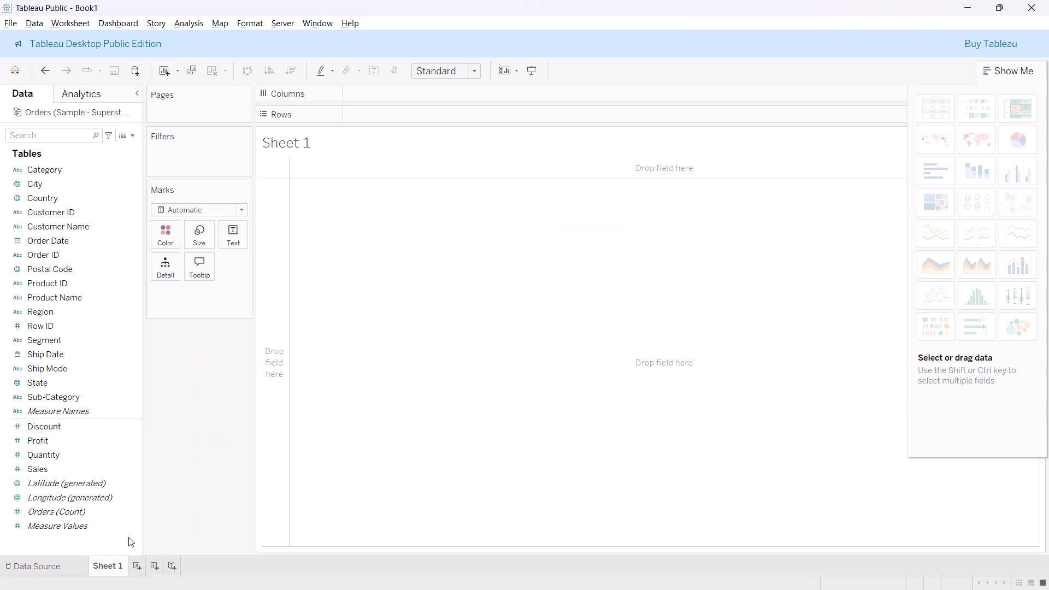
pyautogui.click(71, 558)
pyautogui.click(106, 569)
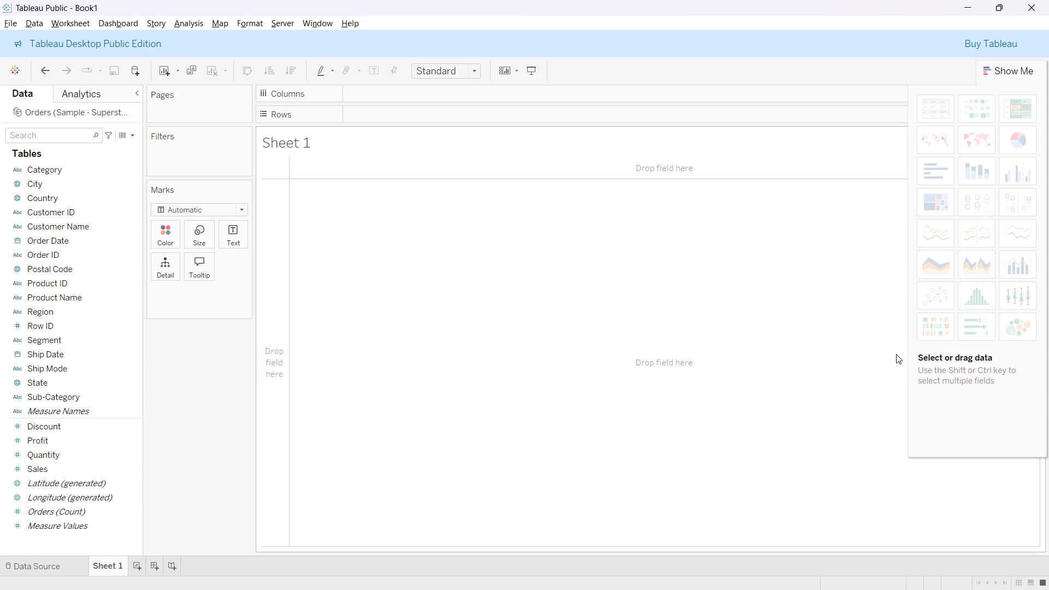
pyautogui.click(1009, 79)
pyautogui.click(1009, 79)
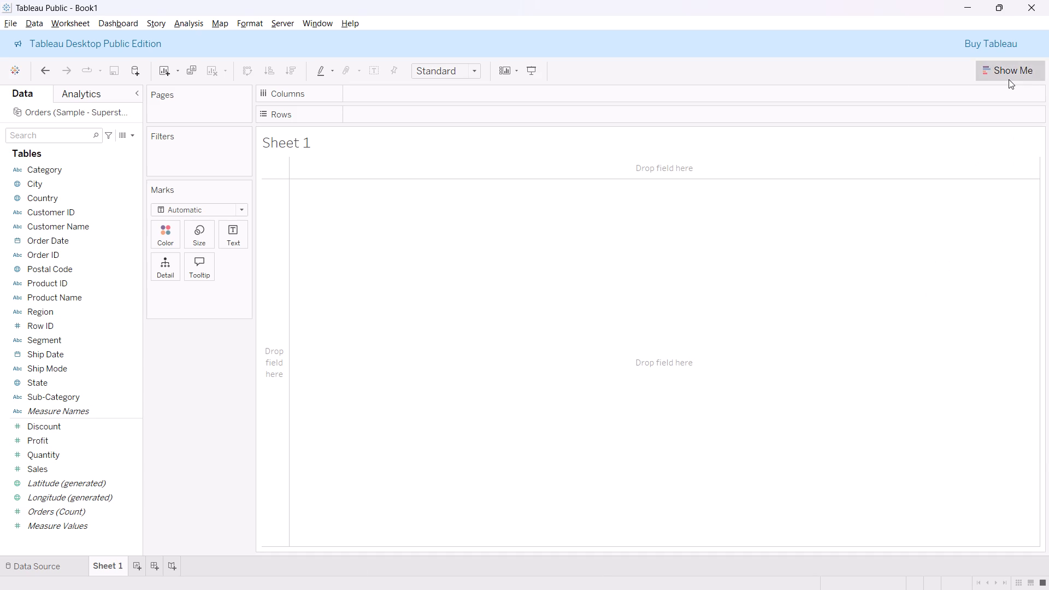
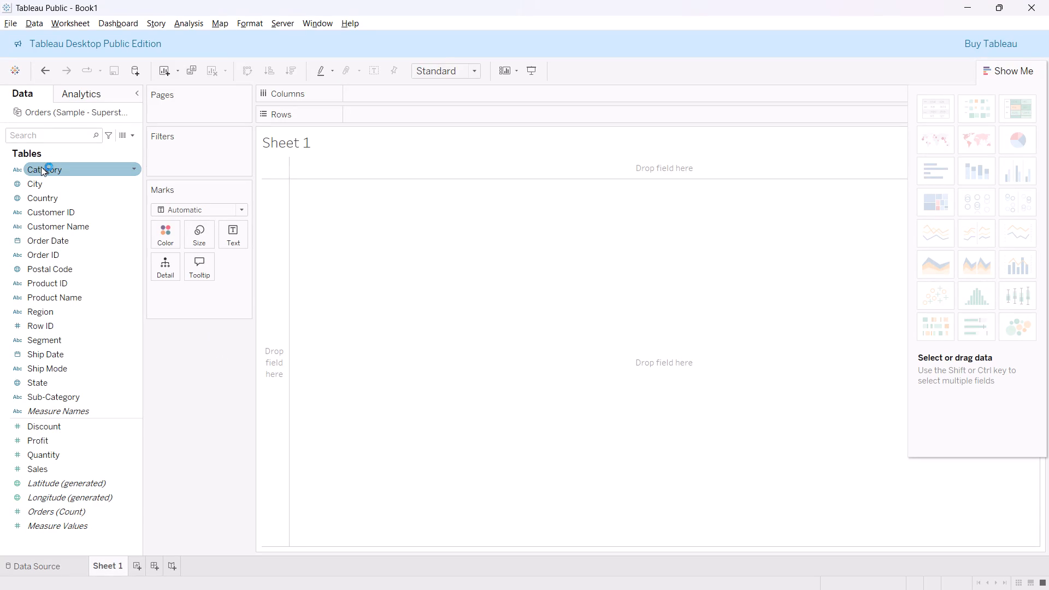
# Build a vertical bar chart with Category on Columns and the sum of Sales on Rows.
pyautogui.moveTo(41, 167); pyautogui.dragTo(412, 87)
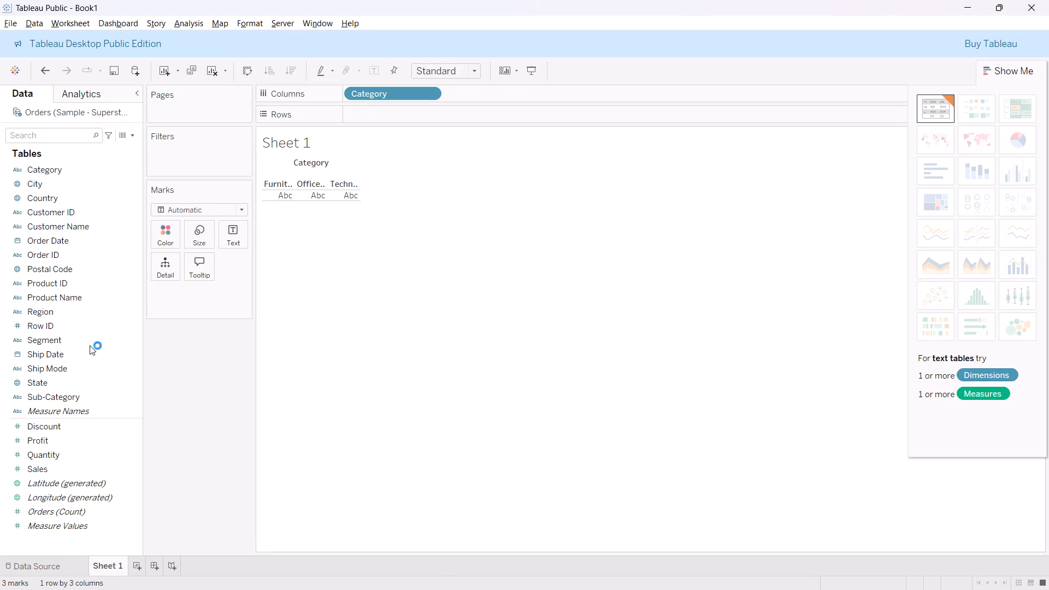
pyautogui.scroll(-9, 51, 463)
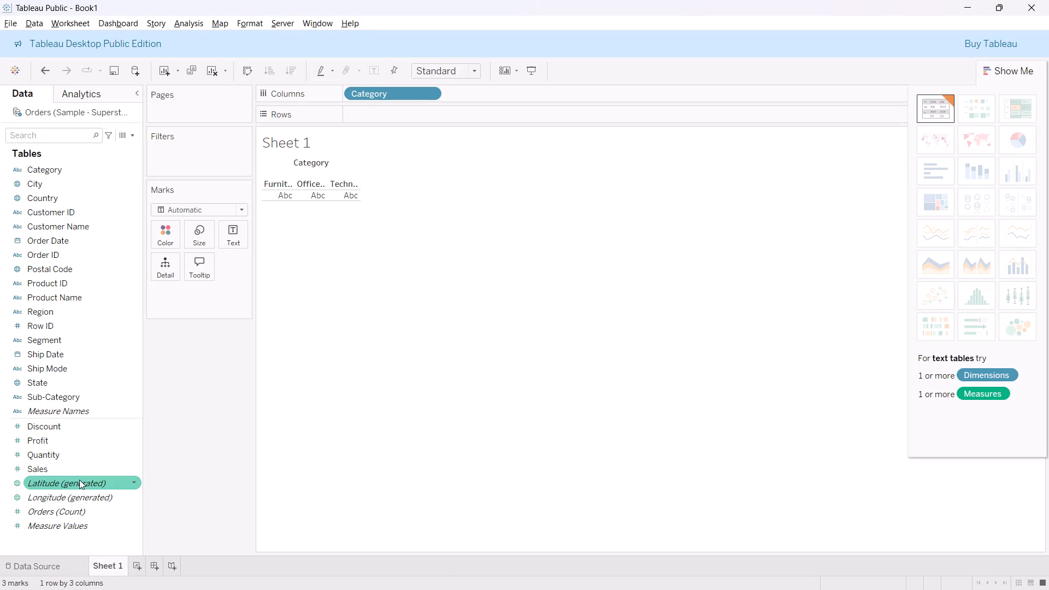
pyautogui.moveTo(51, 468); pyautogui.dragTo(582, 93)
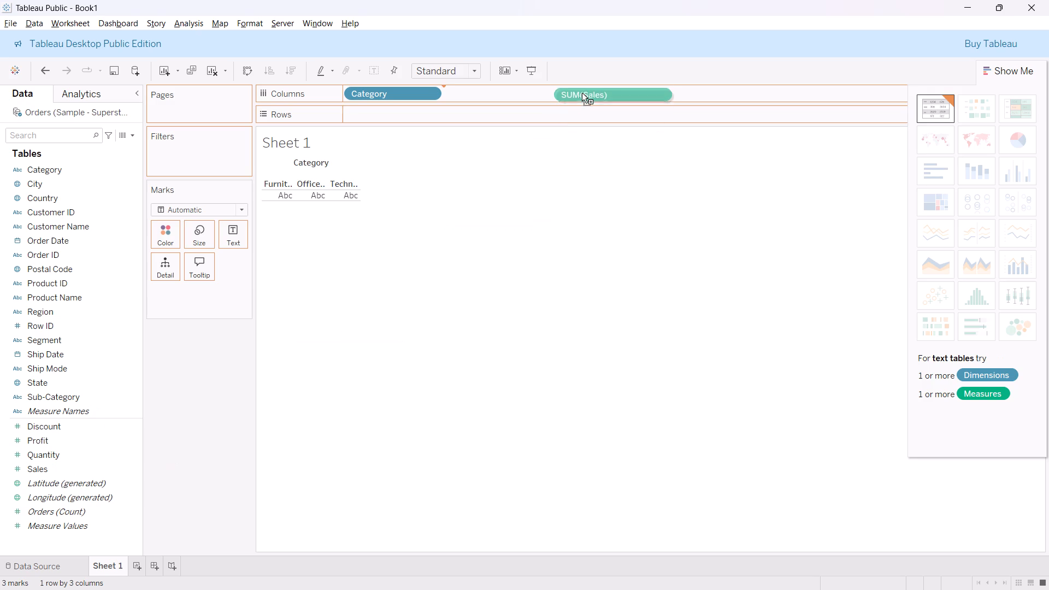
pyautogui.moveTo(582, 93); pyautogui.dragTo(580, 90)
pyautogui.moveTo(500, 97); pyautogui.dragTo(457, 119)
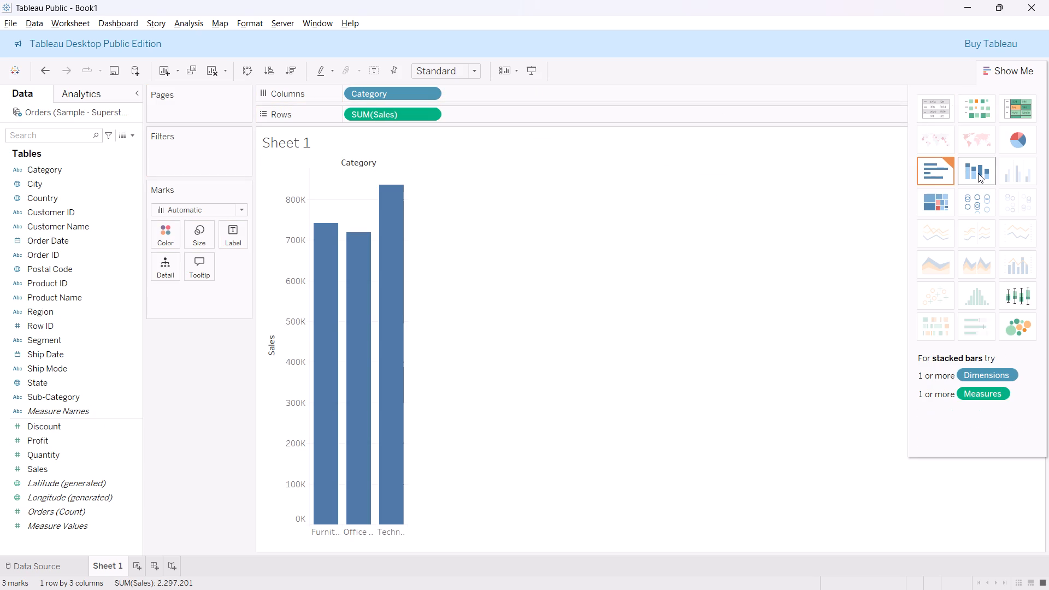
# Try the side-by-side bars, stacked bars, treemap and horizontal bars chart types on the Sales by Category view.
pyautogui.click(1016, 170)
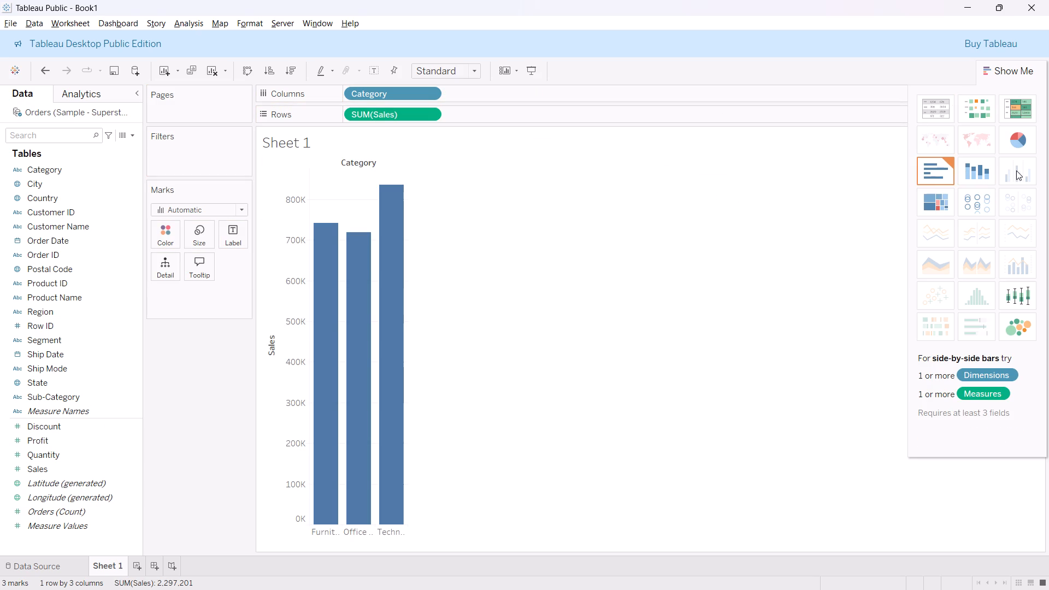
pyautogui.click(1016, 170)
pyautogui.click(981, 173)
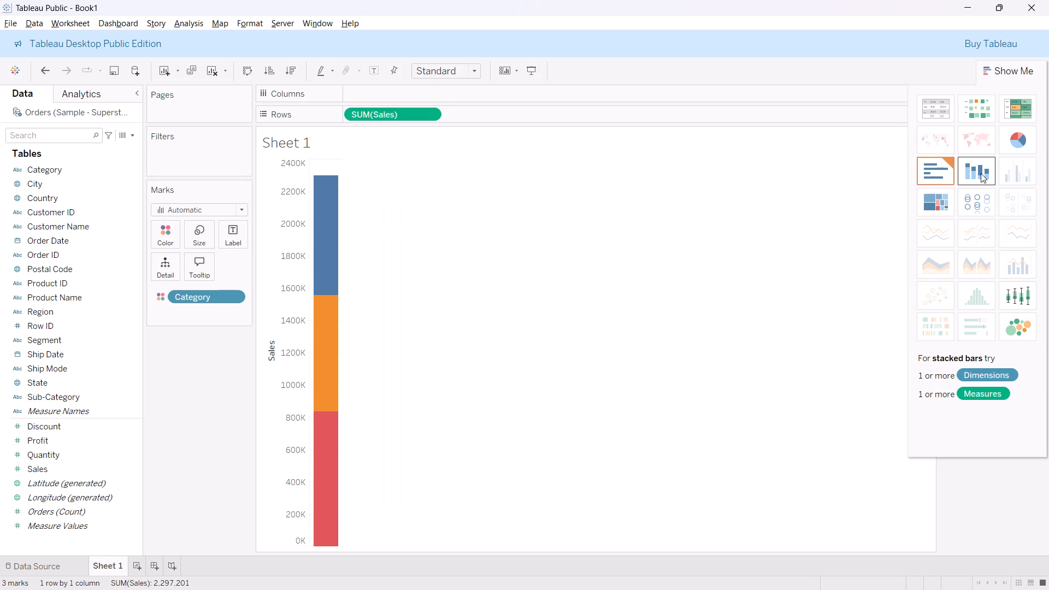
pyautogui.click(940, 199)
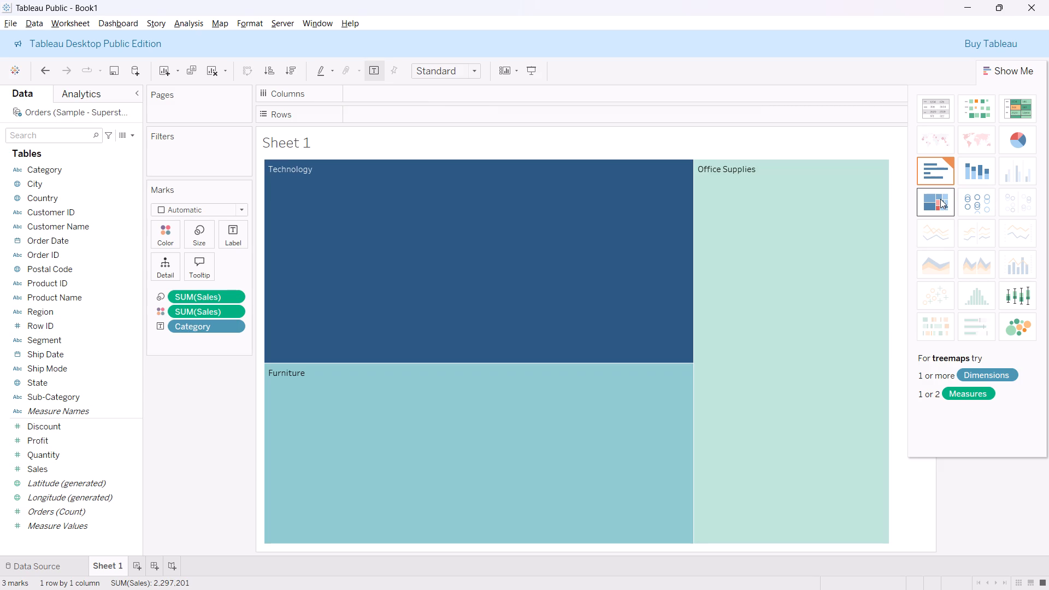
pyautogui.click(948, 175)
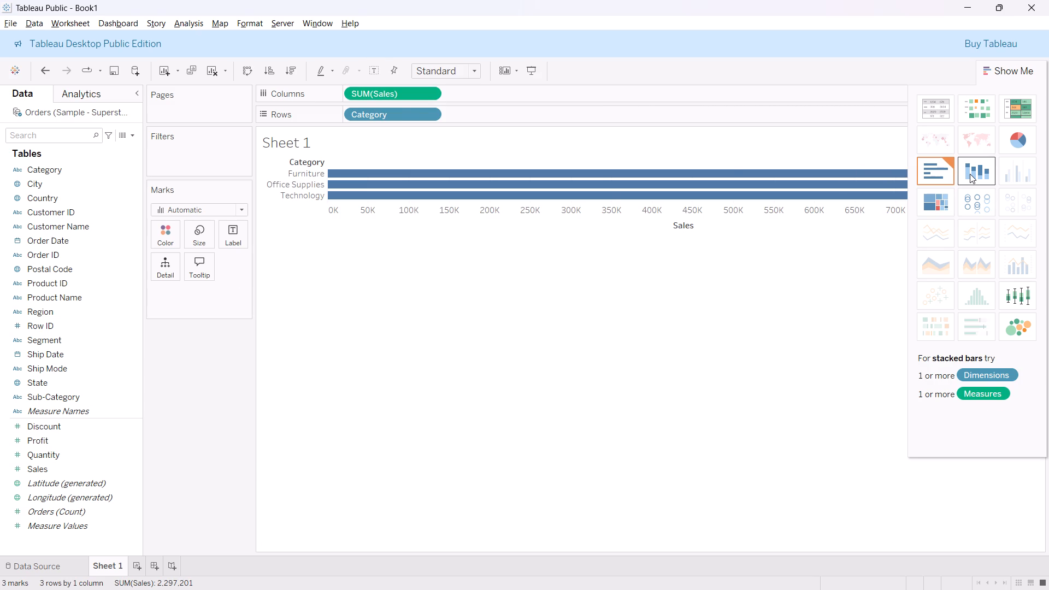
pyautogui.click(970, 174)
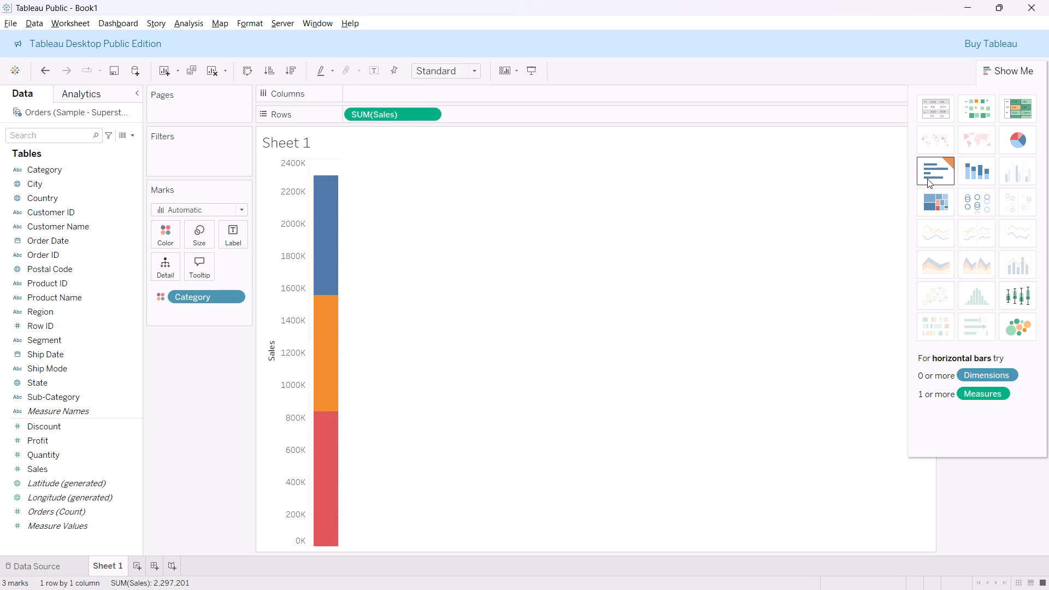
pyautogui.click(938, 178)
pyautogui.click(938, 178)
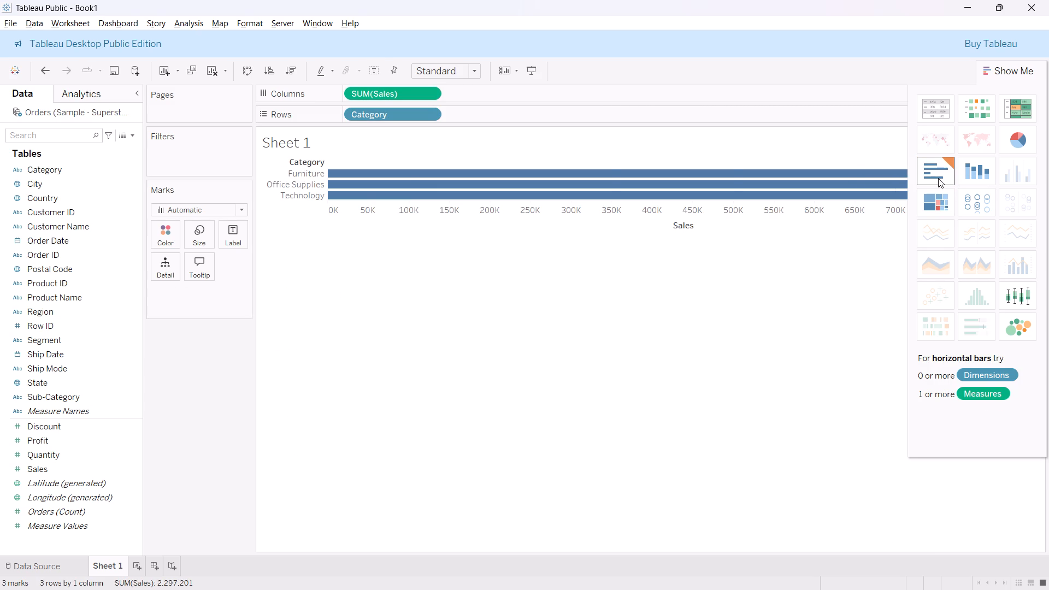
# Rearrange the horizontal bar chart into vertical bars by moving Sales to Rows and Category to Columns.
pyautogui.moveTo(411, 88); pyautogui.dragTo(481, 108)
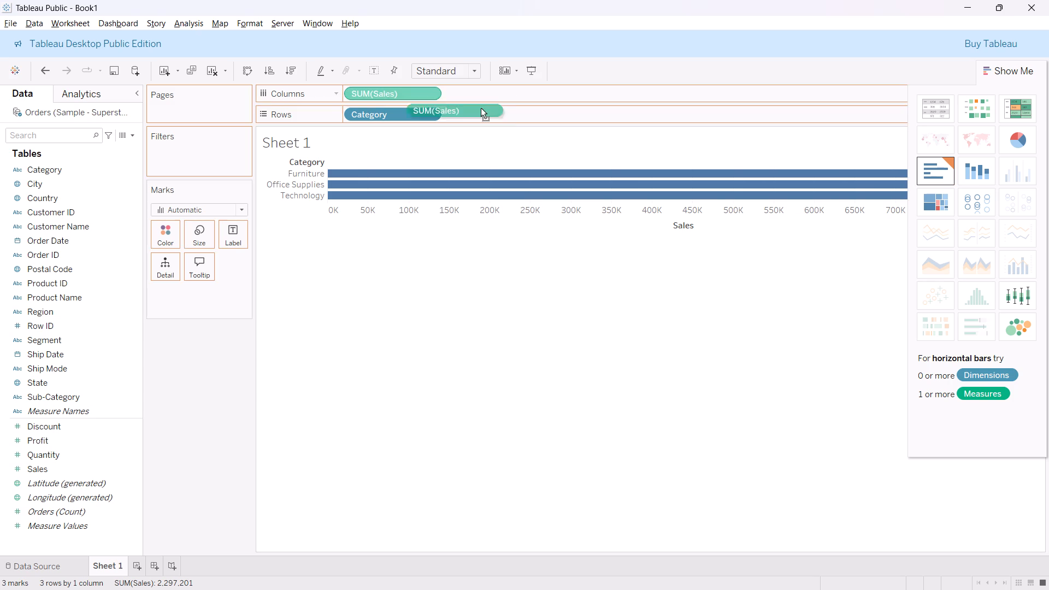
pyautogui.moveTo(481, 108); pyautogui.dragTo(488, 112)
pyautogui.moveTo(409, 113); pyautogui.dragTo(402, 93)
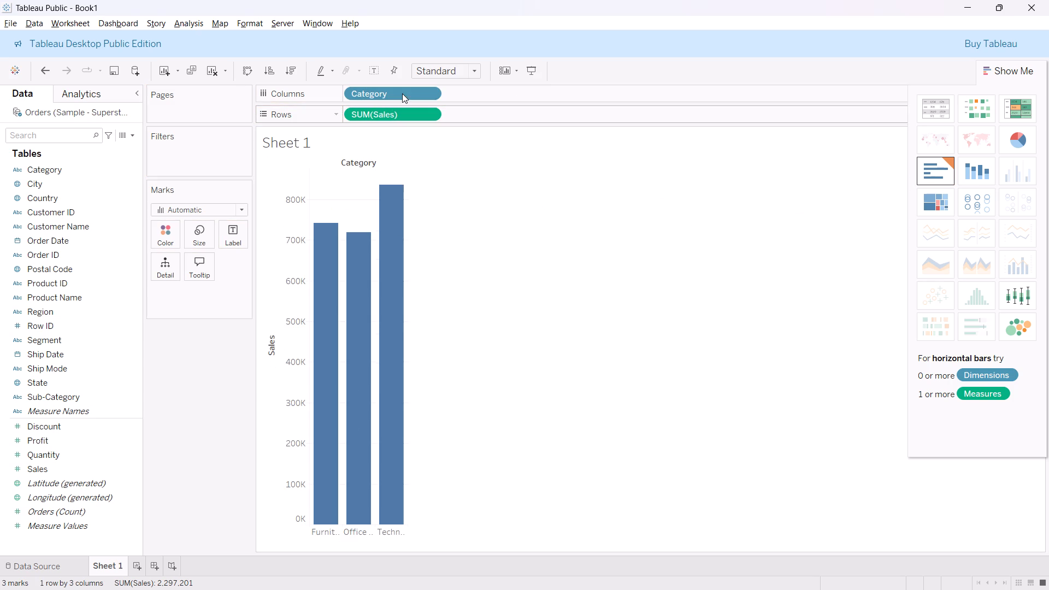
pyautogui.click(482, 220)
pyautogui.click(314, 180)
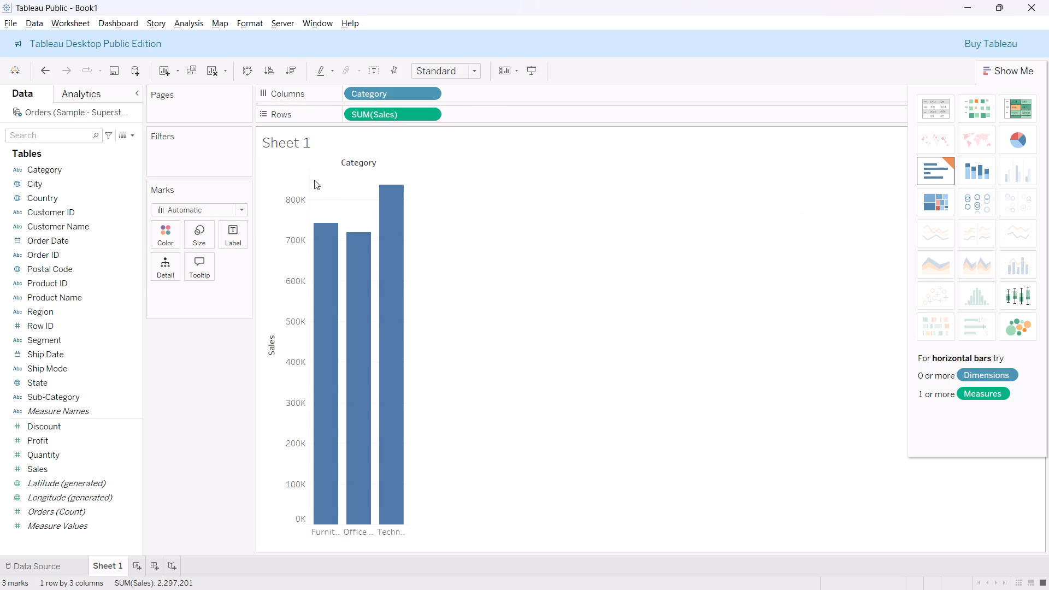
# Sort the Category bars in ascending order of Sales.
pyautogui.click(272, 75)
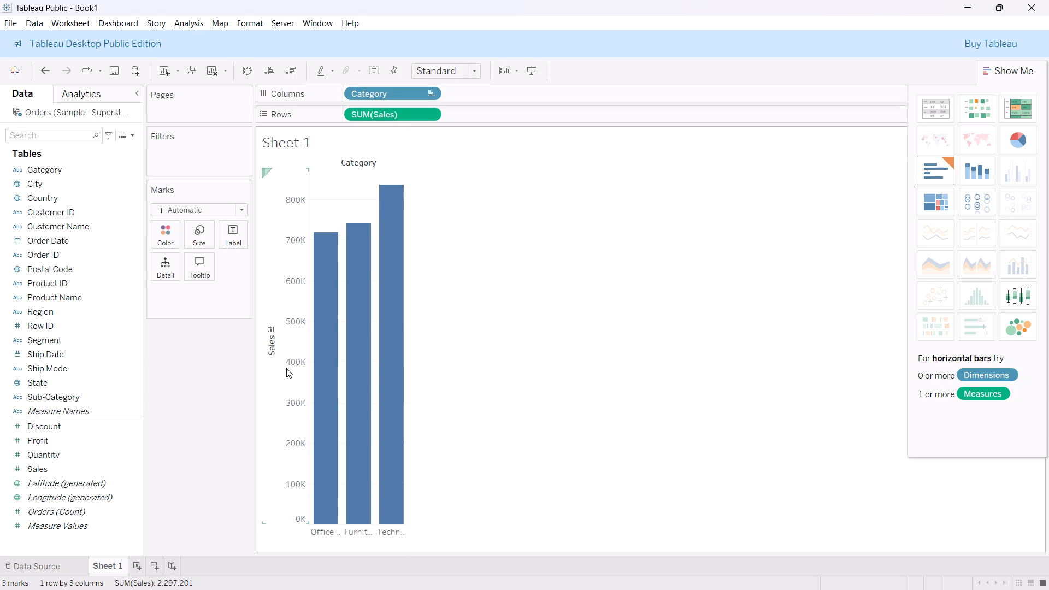
pyautogui.click(269, 338)
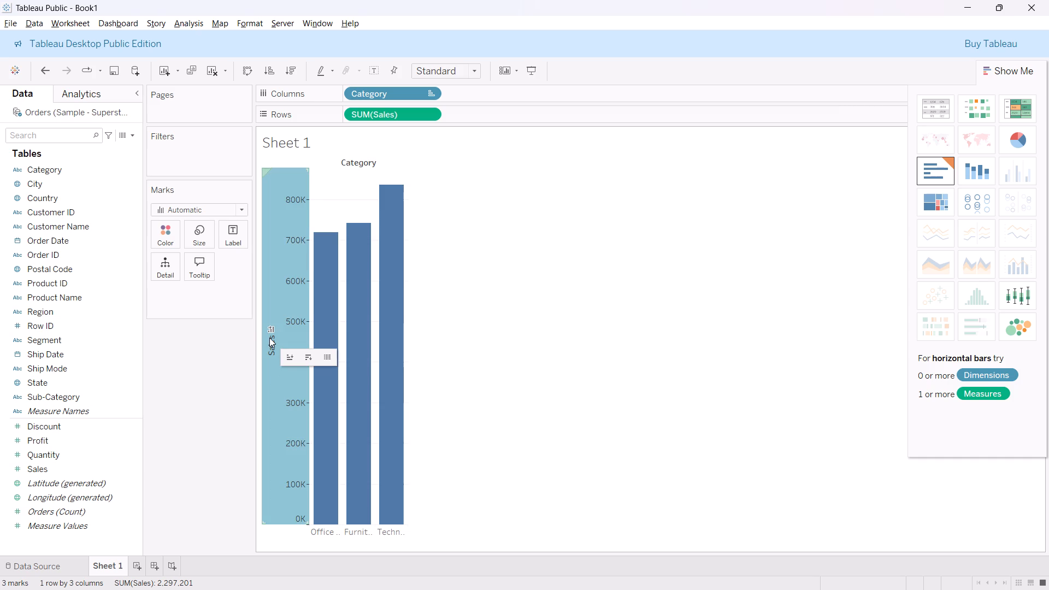
pyautogui.click(450, 284)
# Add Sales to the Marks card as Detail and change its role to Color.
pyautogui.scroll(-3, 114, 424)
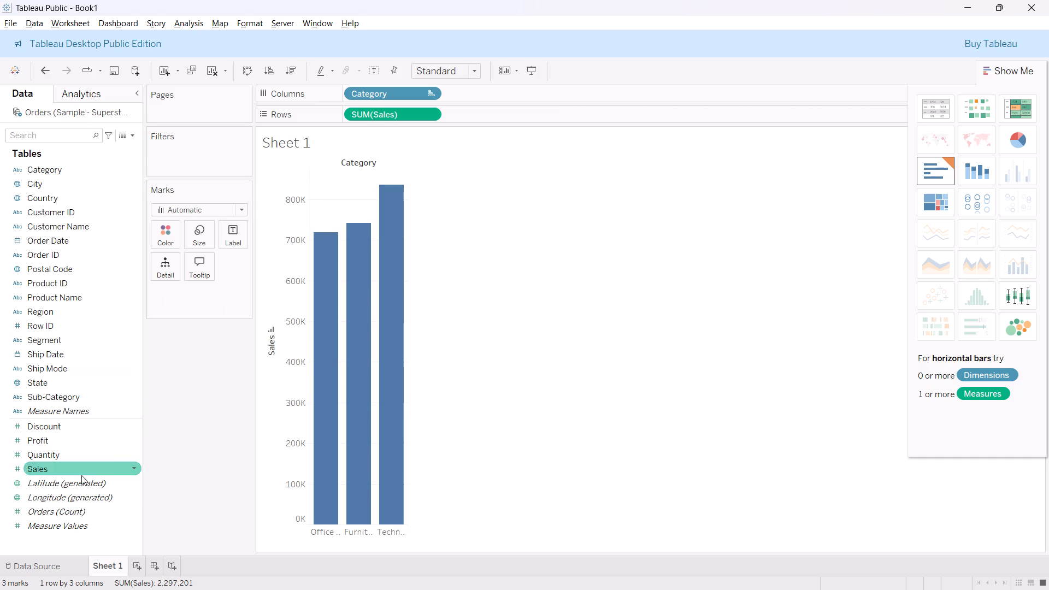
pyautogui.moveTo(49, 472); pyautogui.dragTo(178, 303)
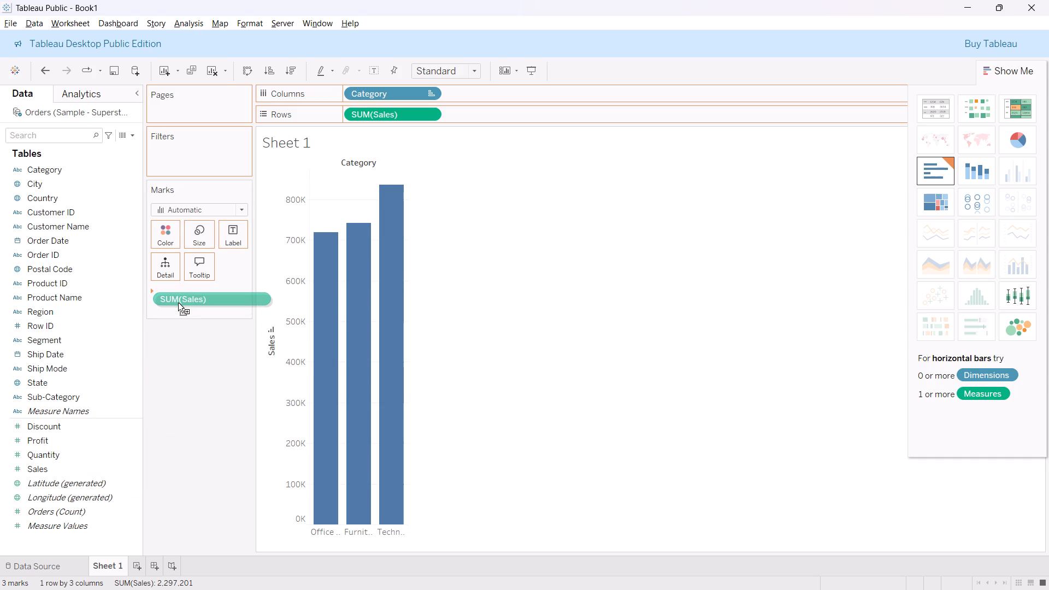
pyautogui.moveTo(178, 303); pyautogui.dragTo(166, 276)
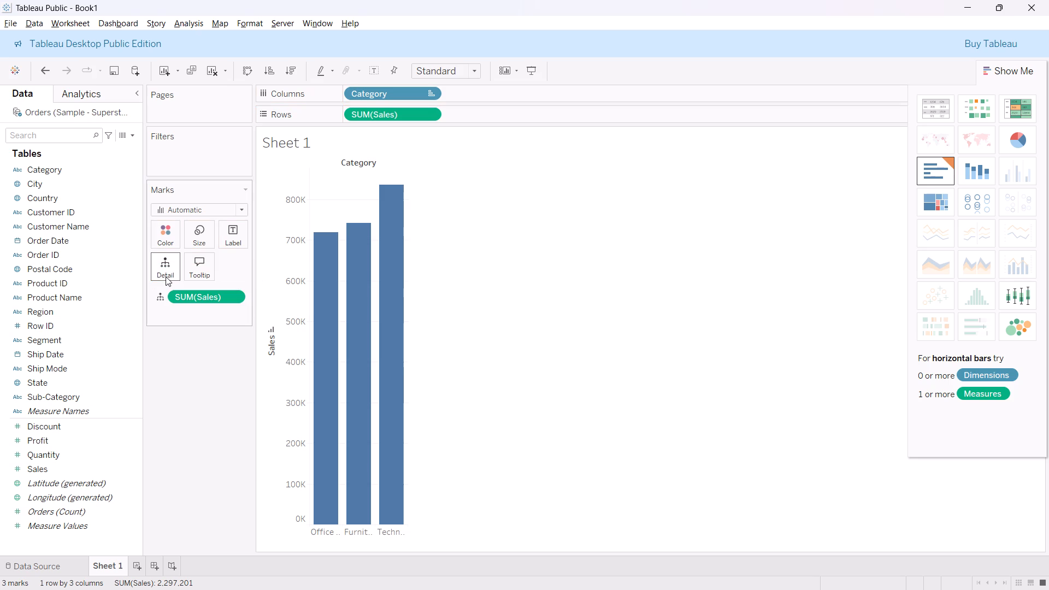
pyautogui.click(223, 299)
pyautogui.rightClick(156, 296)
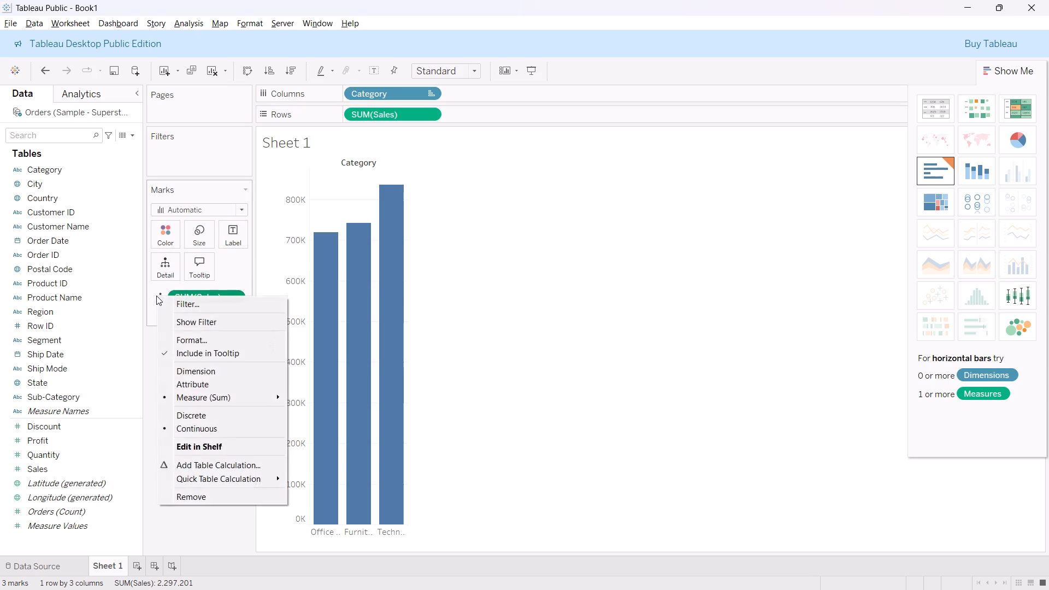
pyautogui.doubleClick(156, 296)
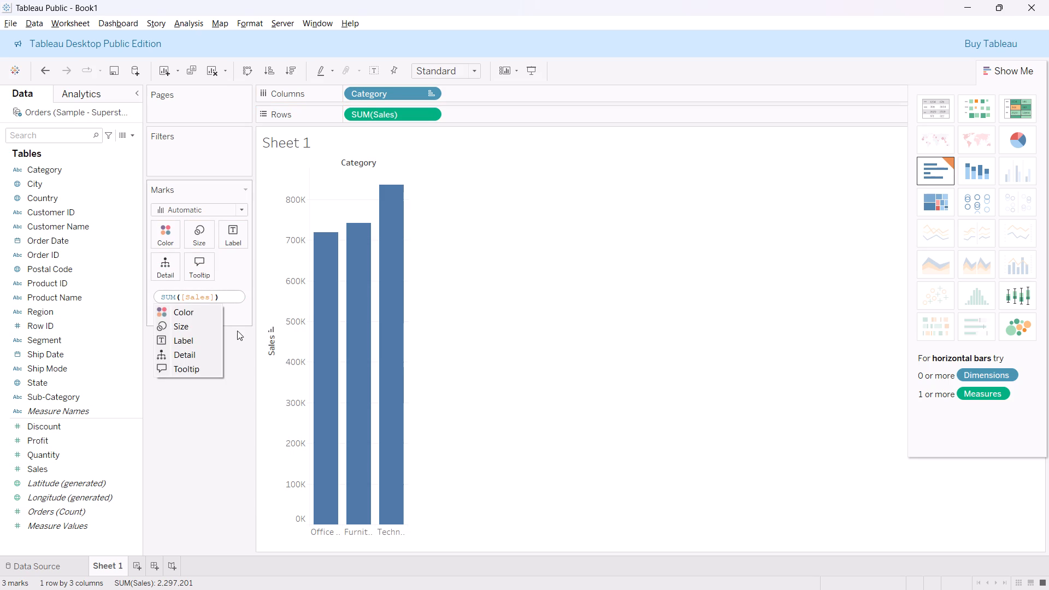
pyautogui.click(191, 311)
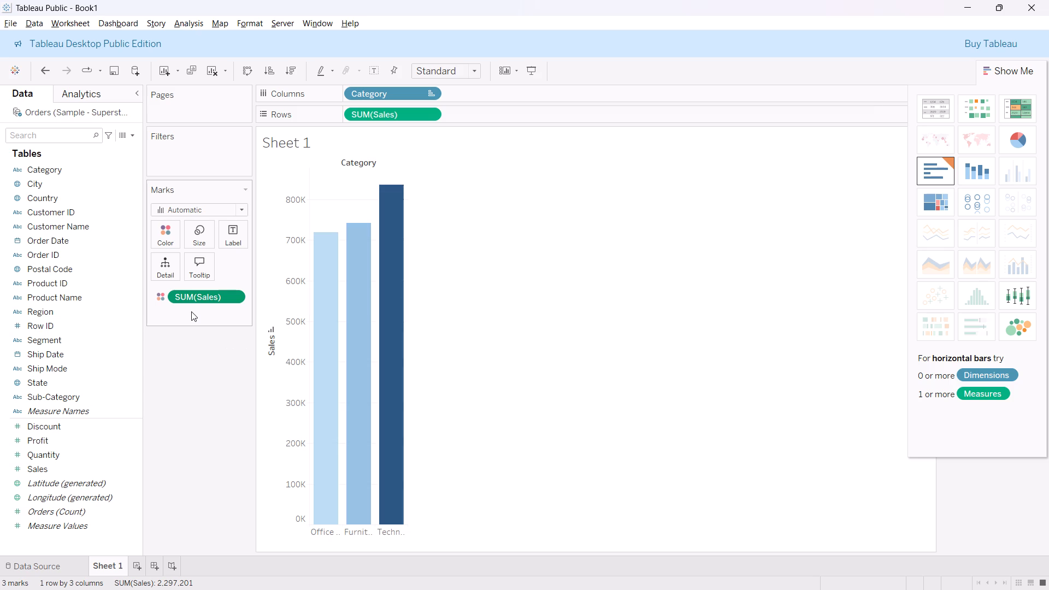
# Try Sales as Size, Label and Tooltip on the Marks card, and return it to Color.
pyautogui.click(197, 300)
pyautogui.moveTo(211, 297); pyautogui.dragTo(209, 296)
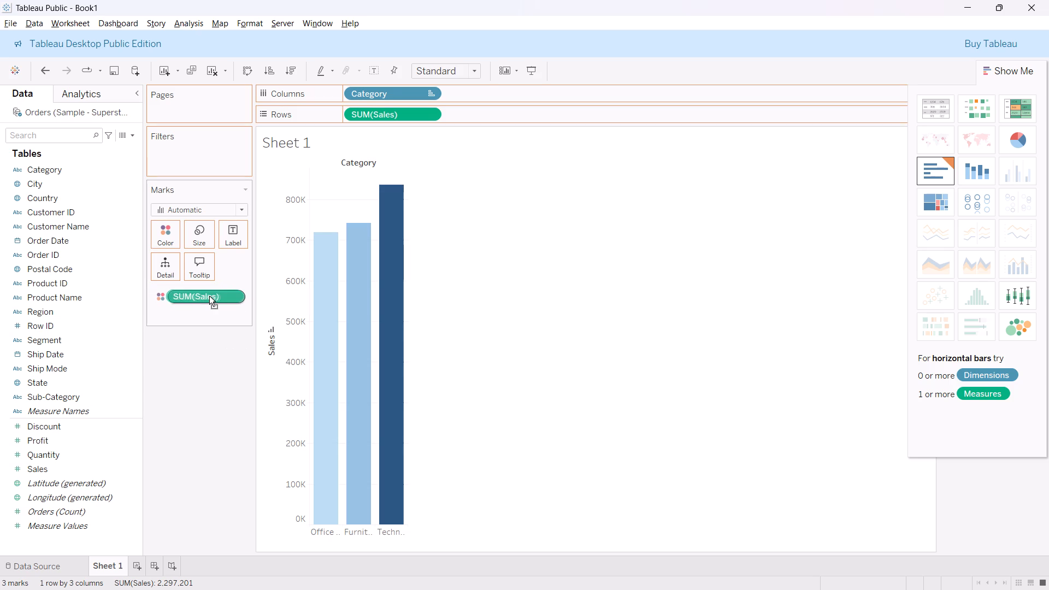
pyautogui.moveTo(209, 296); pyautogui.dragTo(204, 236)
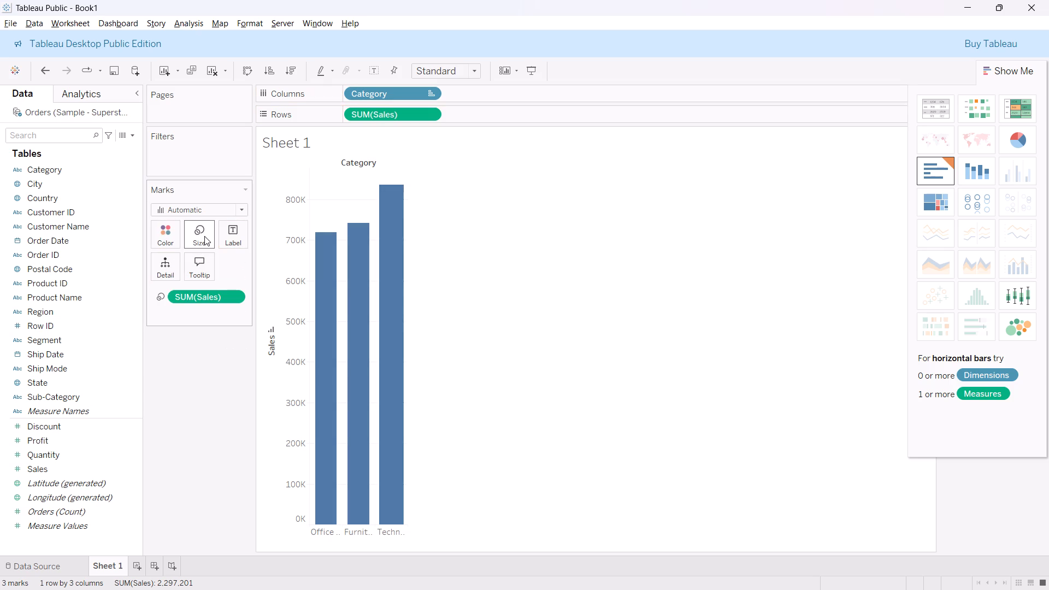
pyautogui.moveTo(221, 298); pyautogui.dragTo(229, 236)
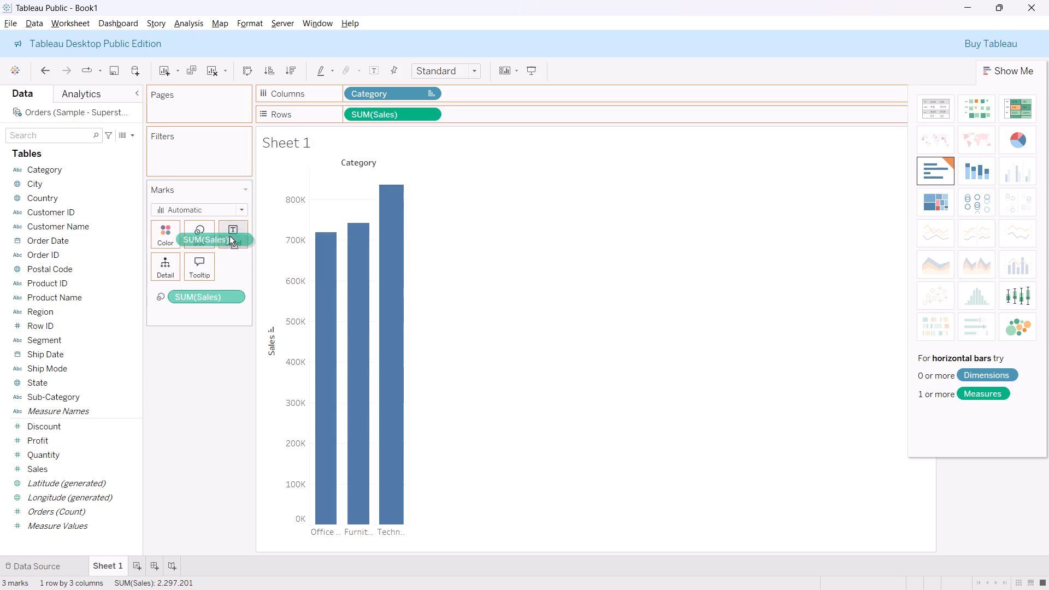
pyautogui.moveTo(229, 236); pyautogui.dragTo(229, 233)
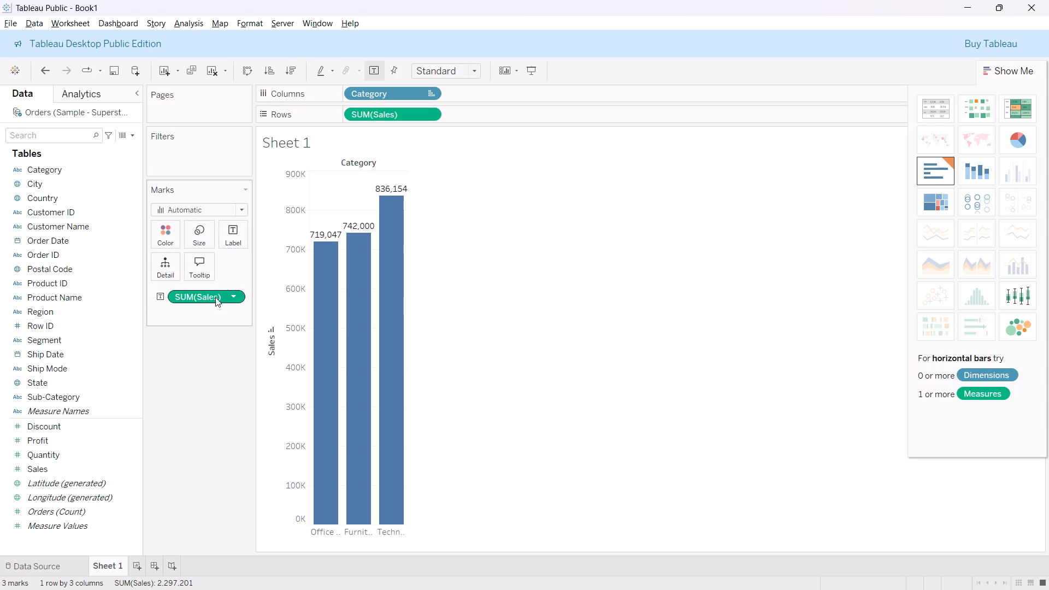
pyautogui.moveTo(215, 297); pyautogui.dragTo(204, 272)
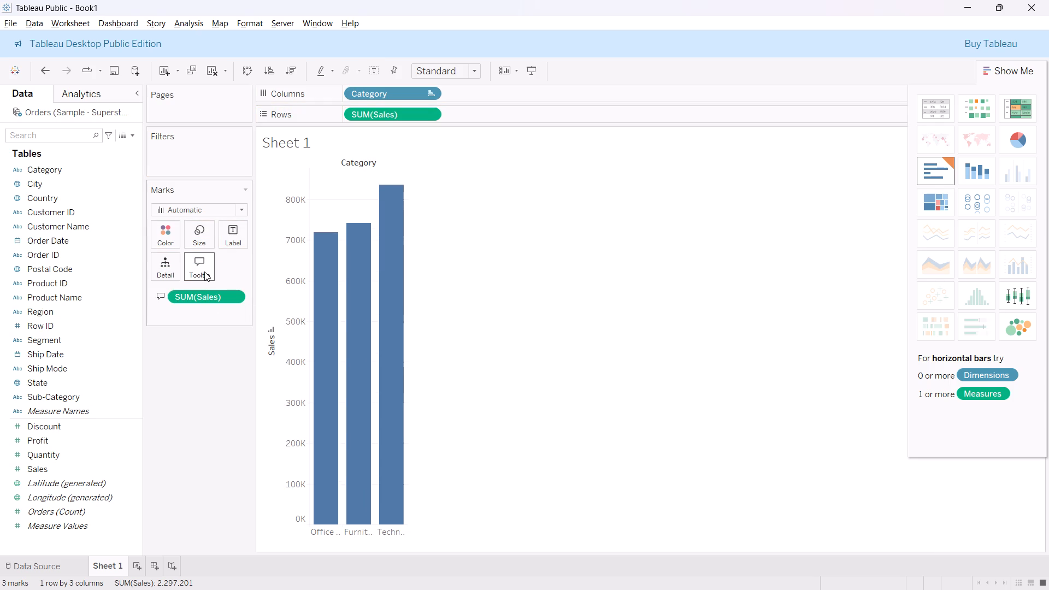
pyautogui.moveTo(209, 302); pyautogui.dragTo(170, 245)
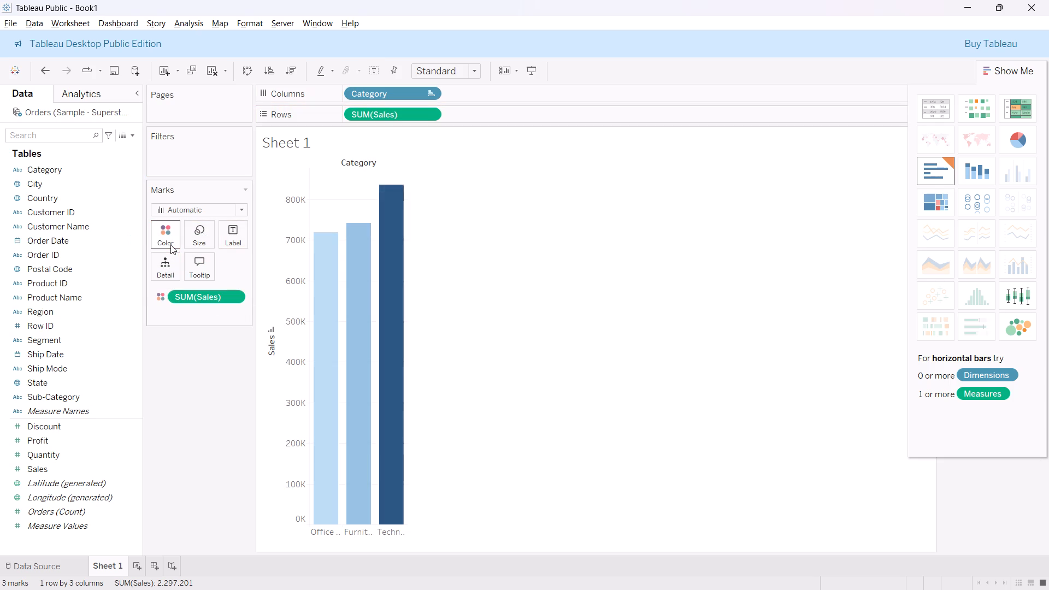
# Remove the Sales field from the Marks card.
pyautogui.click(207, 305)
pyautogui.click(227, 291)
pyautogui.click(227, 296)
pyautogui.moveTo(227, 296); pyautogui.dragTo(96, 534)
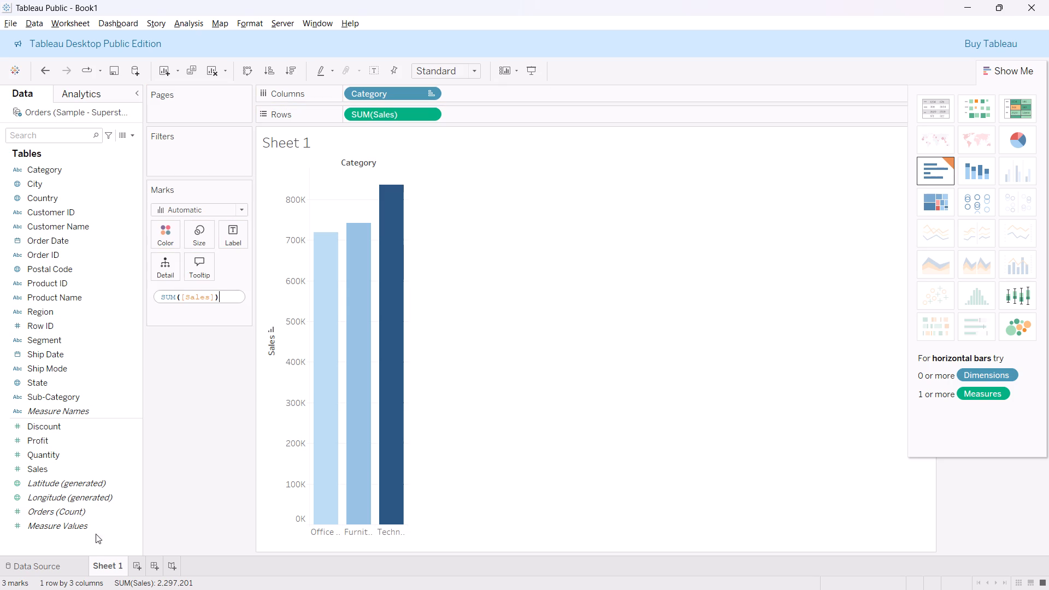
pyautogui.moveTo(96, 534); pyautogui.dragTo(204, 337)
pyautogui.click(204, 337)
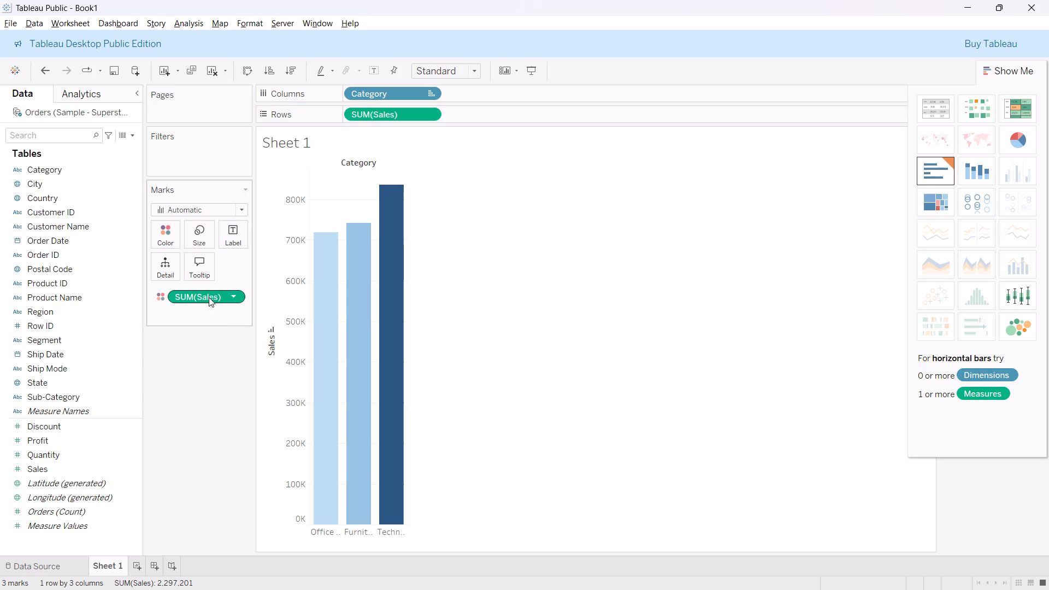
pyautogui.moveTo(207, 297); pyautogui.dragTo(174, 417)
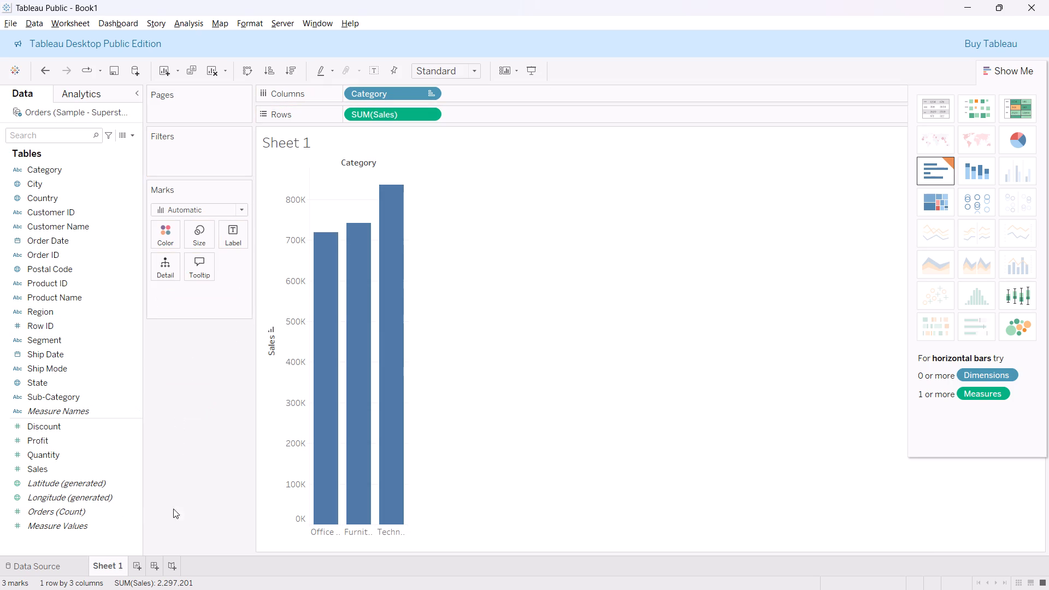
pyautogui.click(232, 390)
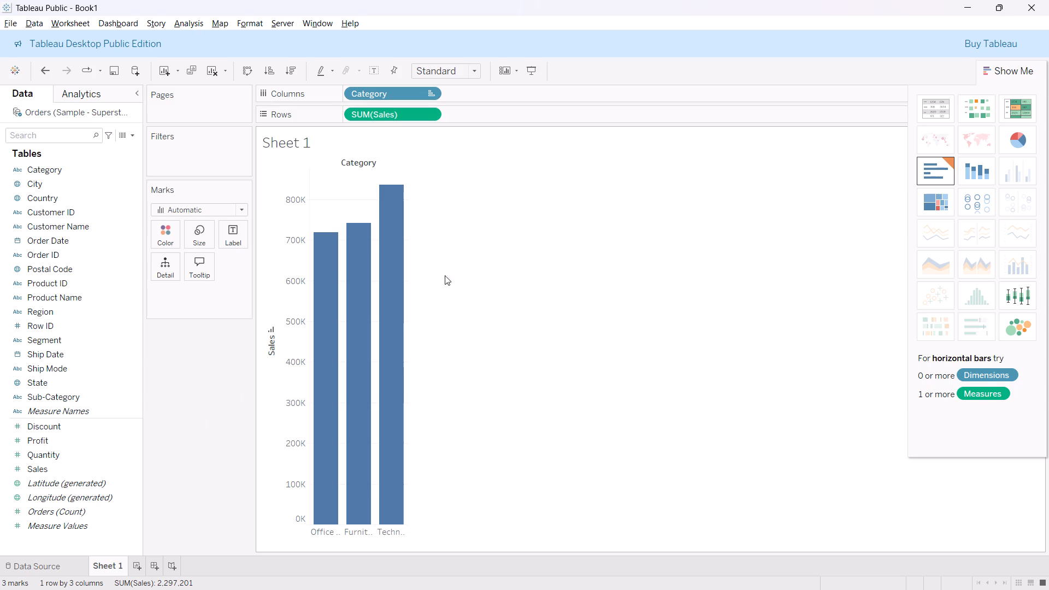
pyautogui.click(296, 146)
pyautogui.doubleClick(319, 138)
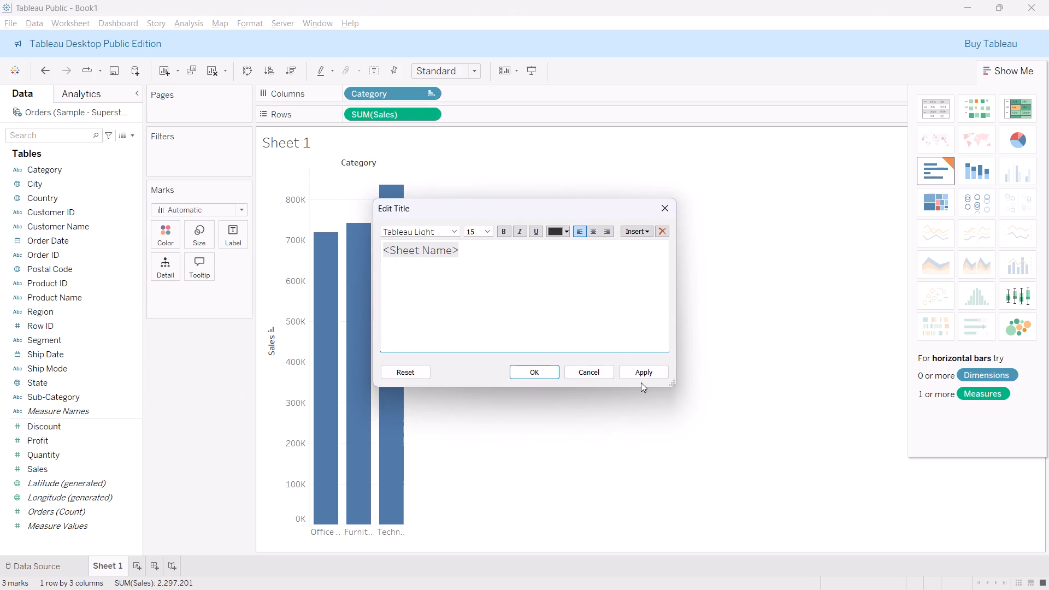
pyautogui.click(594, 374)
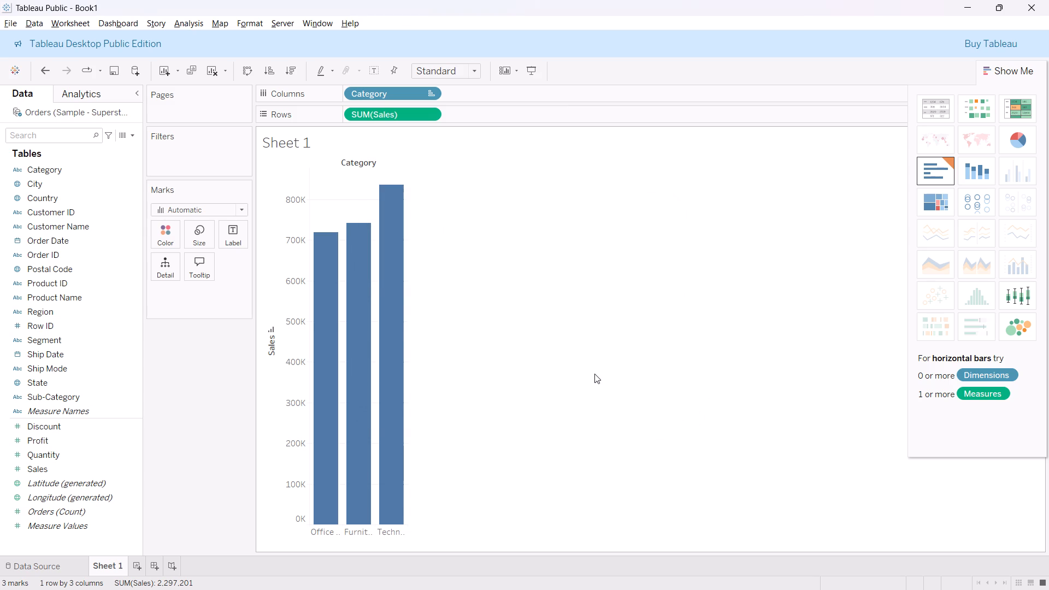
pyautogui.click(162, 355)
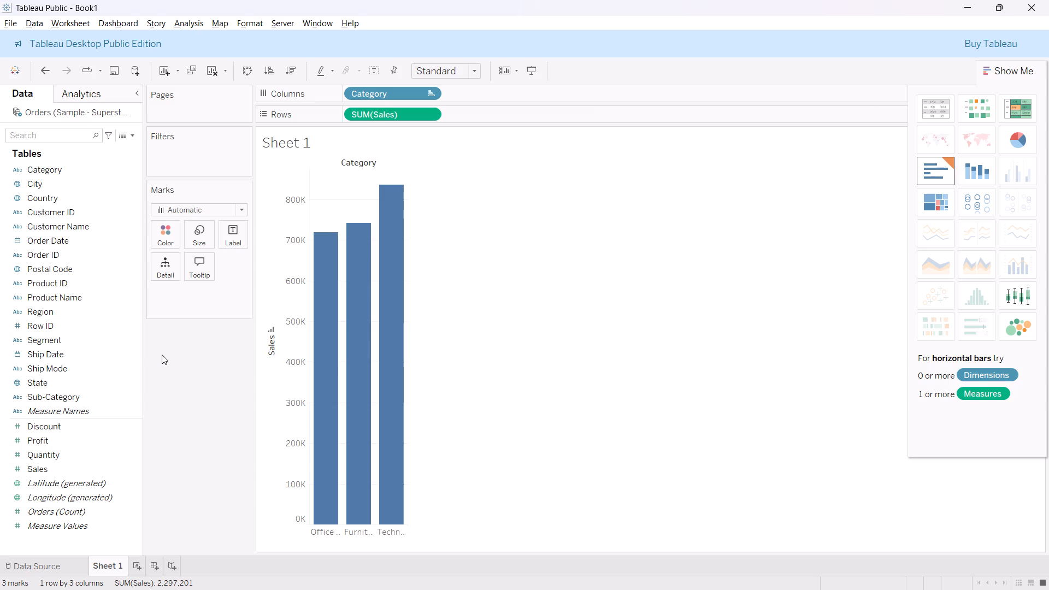
# Change the color of the Category bars to green, and clear the bar selection.
pyautogui.click(389, 246)
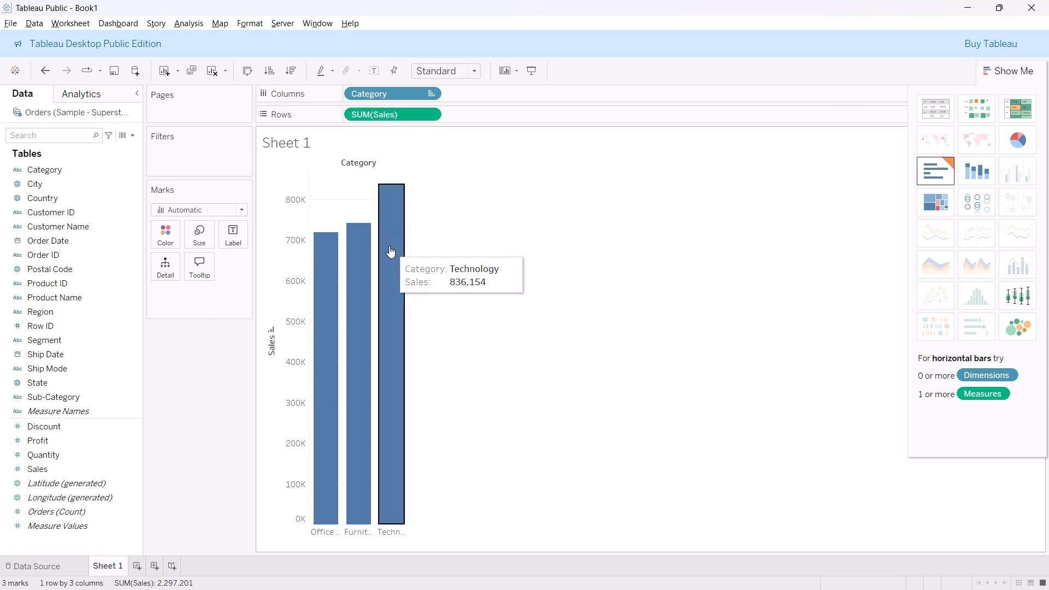
pyautogui.click(174, 240)
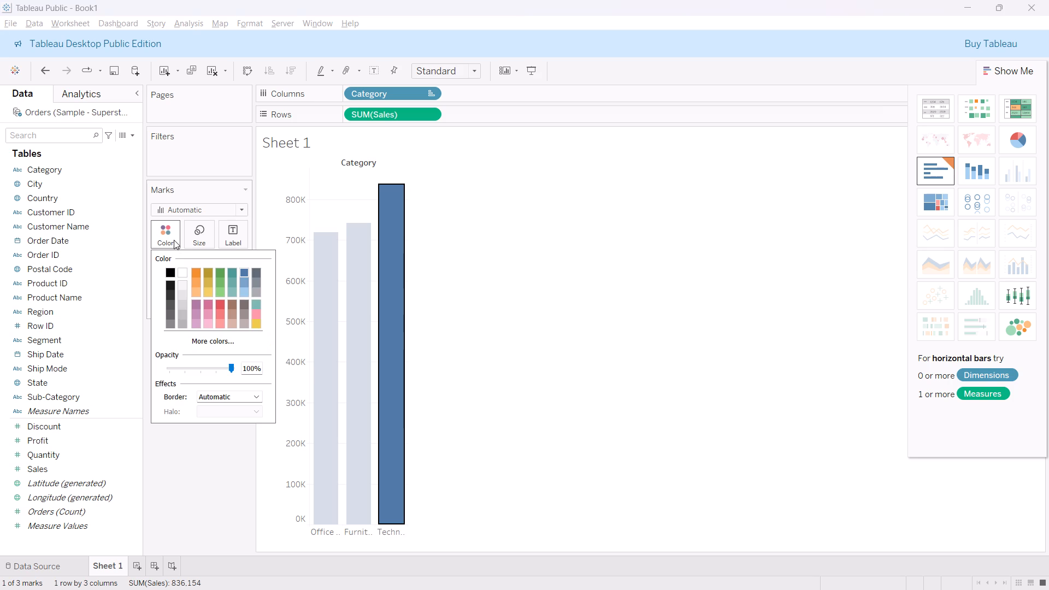
pyautogui.click(221, 273)
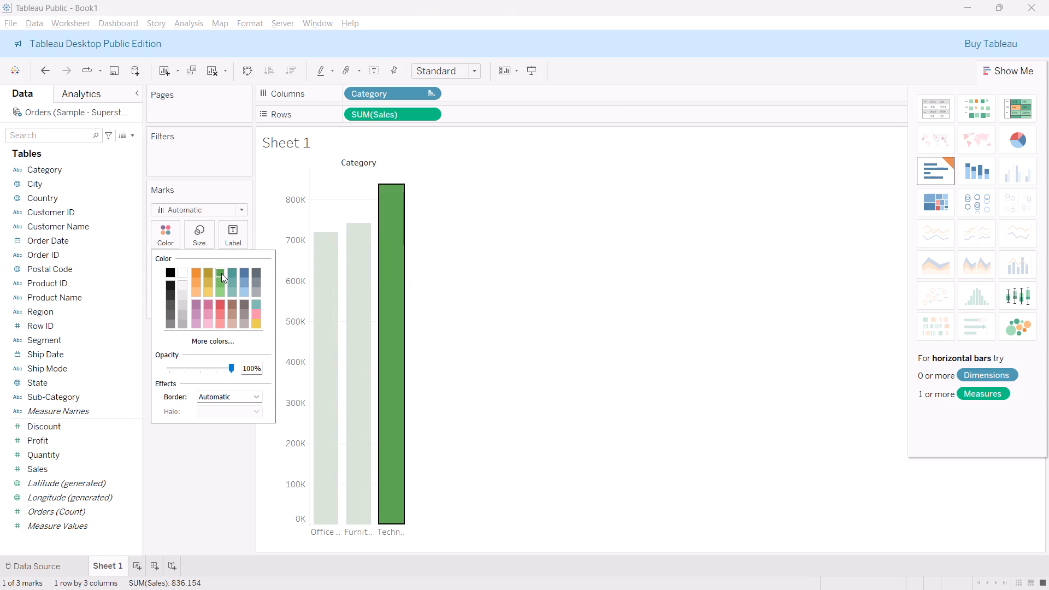
pyautogui.click(358, 245)
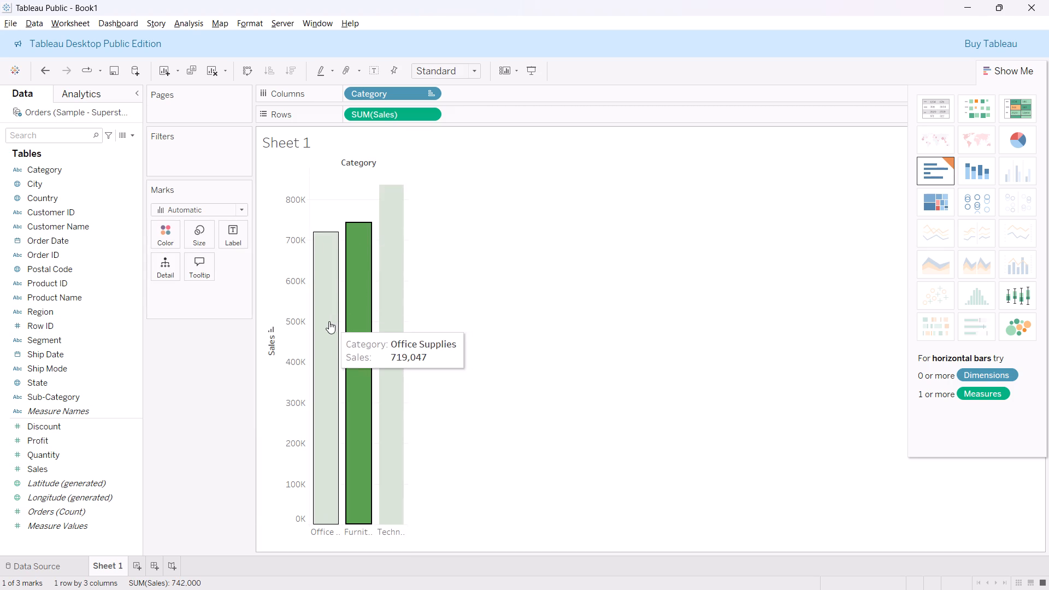
pyautogui.click(329, 321)
pyautogui.click(452, 255)
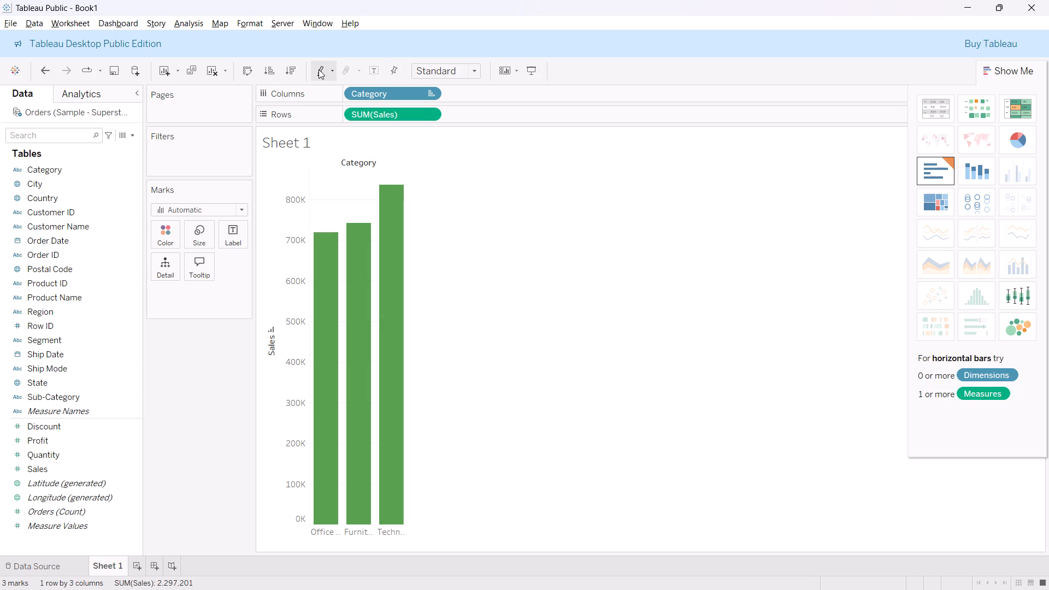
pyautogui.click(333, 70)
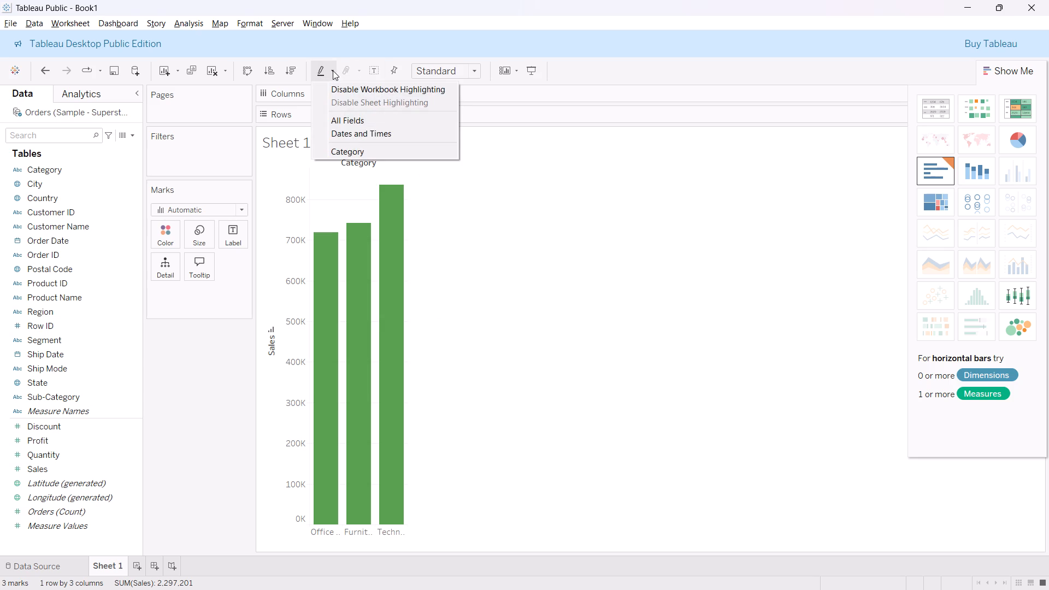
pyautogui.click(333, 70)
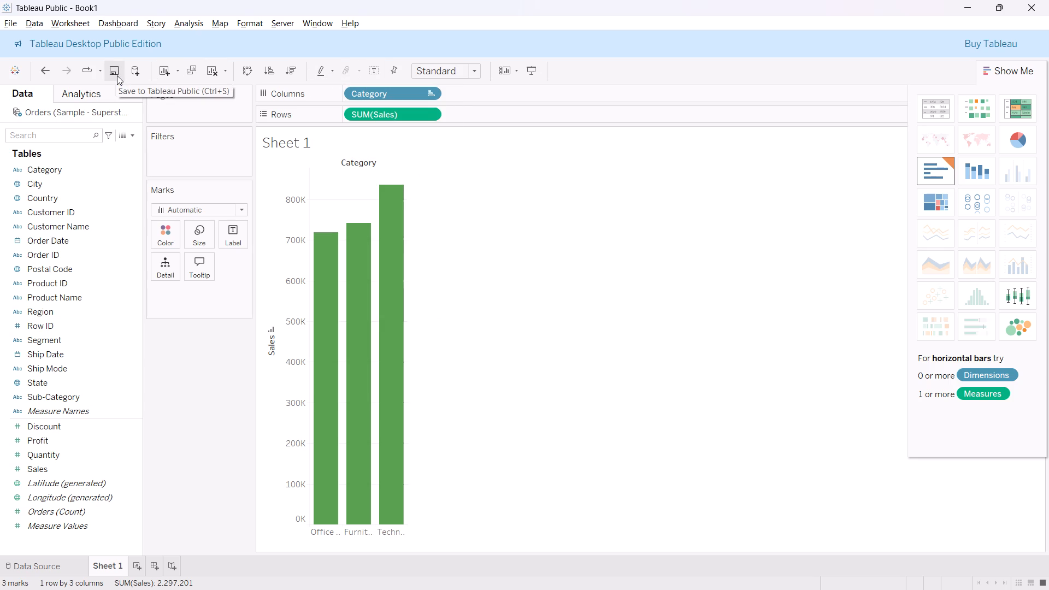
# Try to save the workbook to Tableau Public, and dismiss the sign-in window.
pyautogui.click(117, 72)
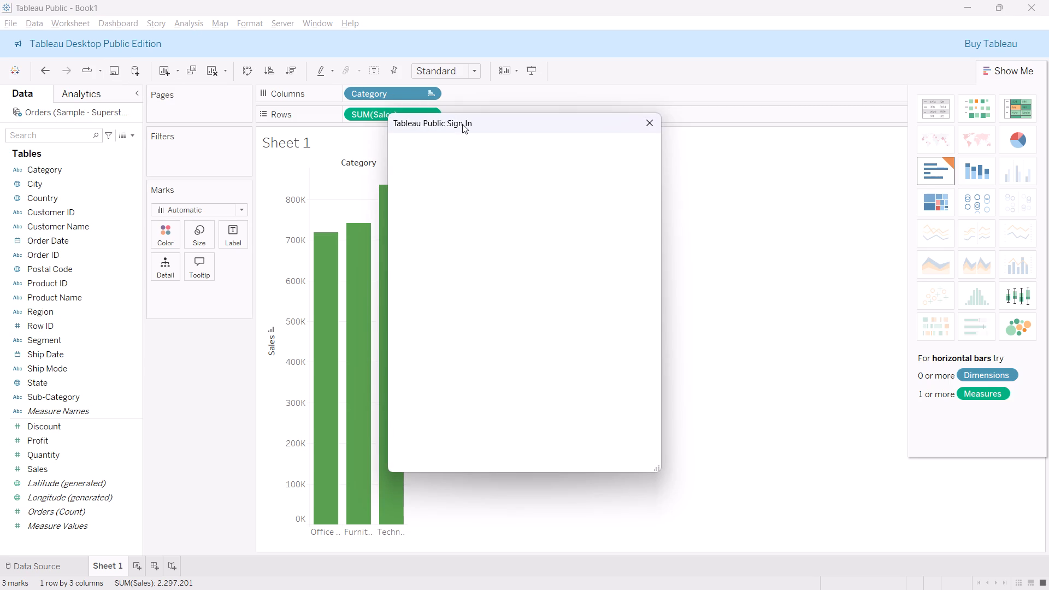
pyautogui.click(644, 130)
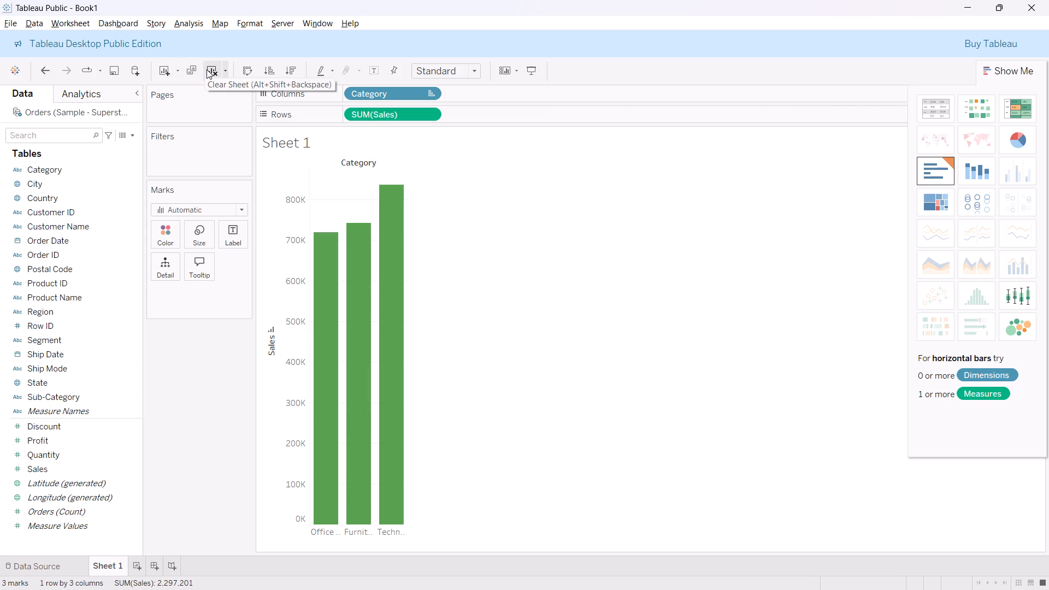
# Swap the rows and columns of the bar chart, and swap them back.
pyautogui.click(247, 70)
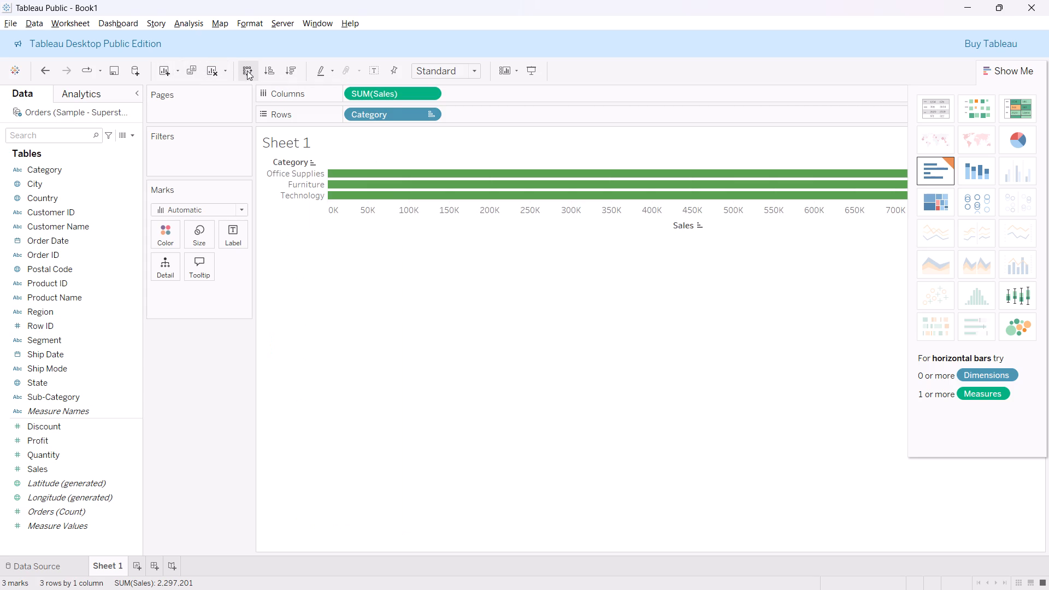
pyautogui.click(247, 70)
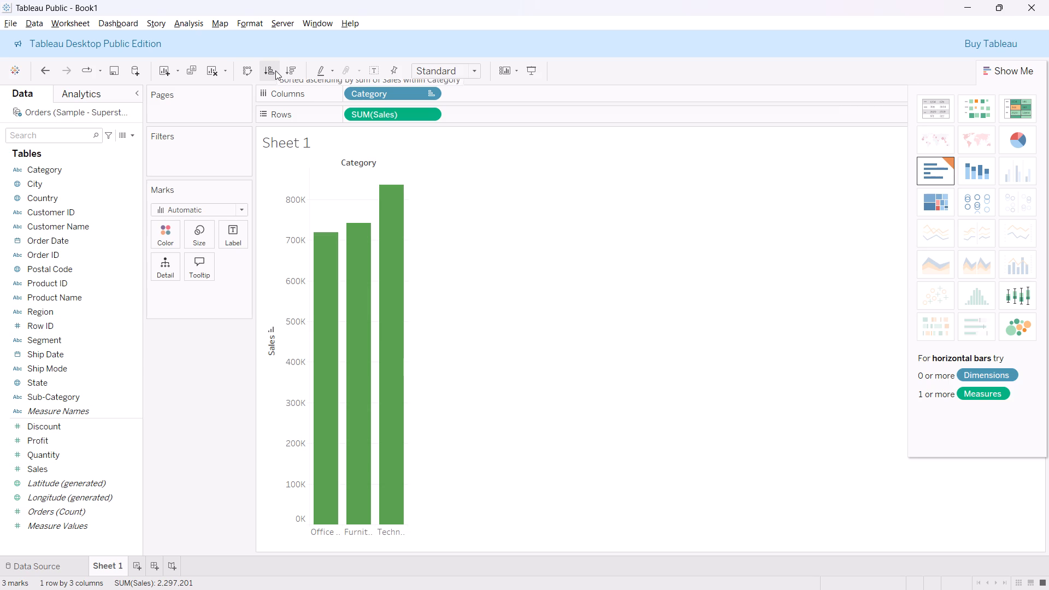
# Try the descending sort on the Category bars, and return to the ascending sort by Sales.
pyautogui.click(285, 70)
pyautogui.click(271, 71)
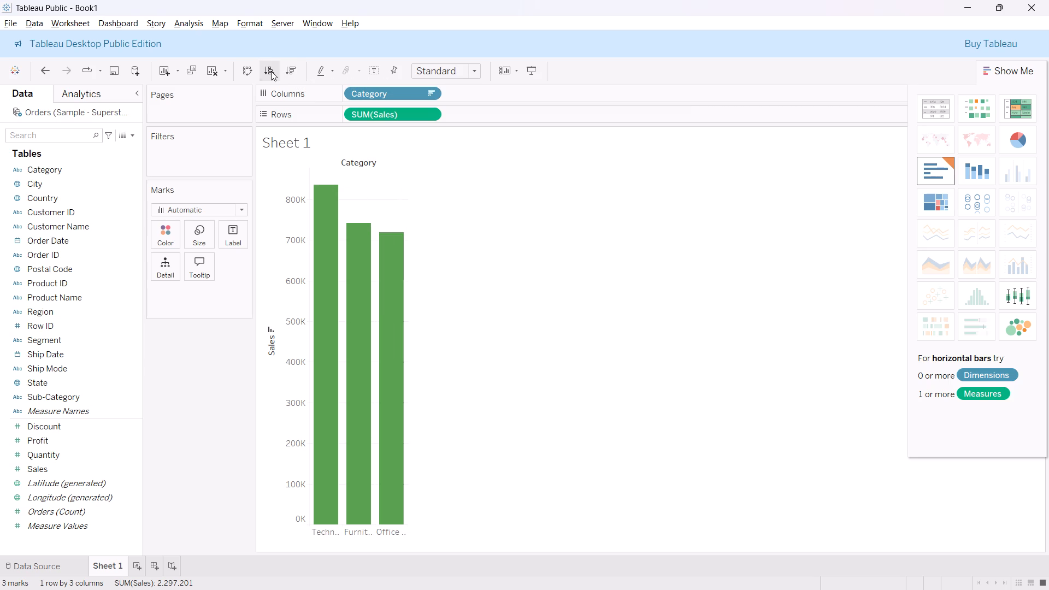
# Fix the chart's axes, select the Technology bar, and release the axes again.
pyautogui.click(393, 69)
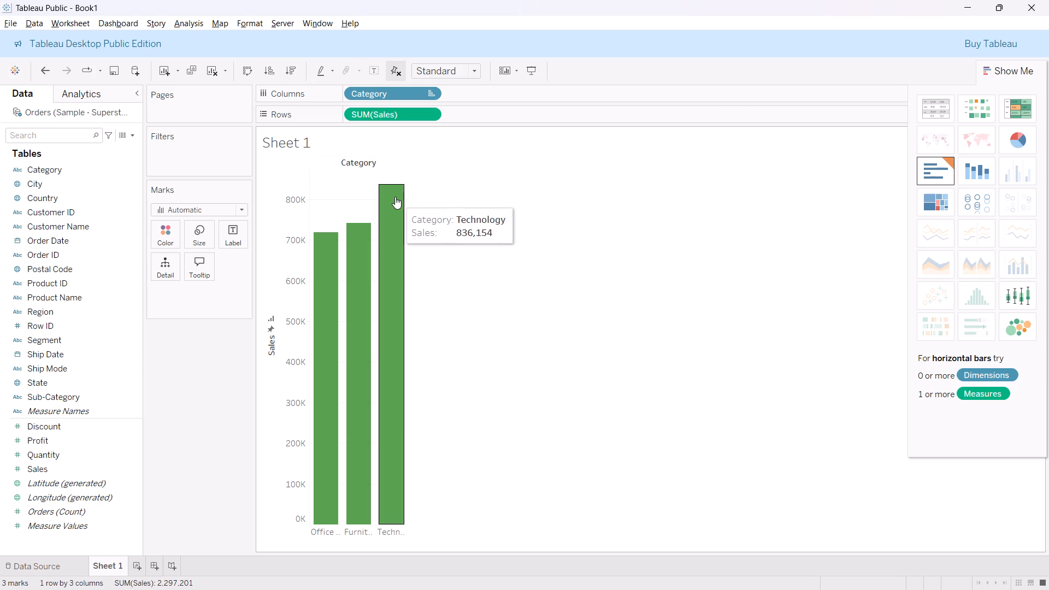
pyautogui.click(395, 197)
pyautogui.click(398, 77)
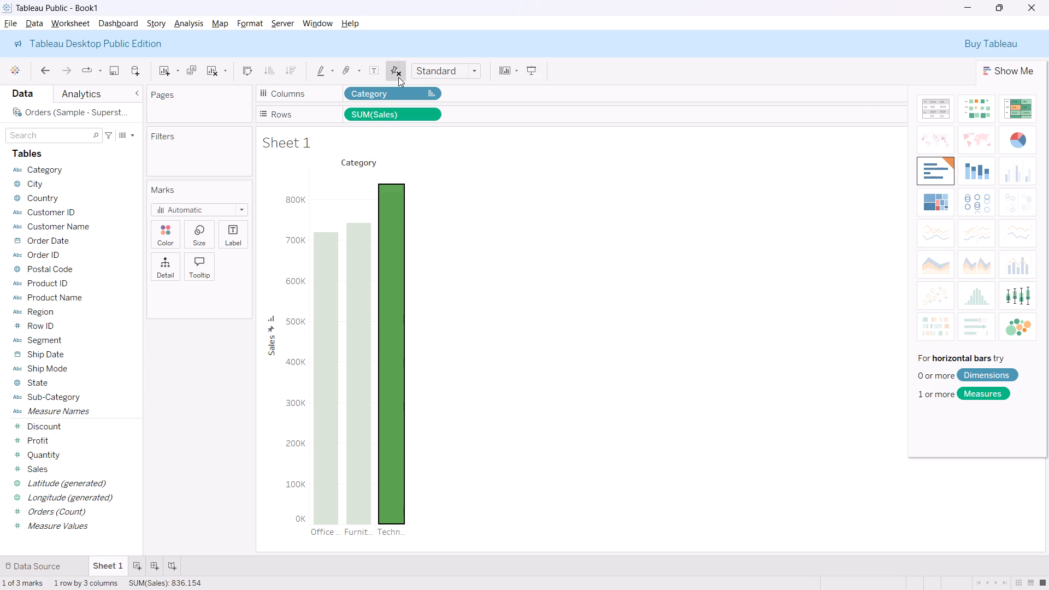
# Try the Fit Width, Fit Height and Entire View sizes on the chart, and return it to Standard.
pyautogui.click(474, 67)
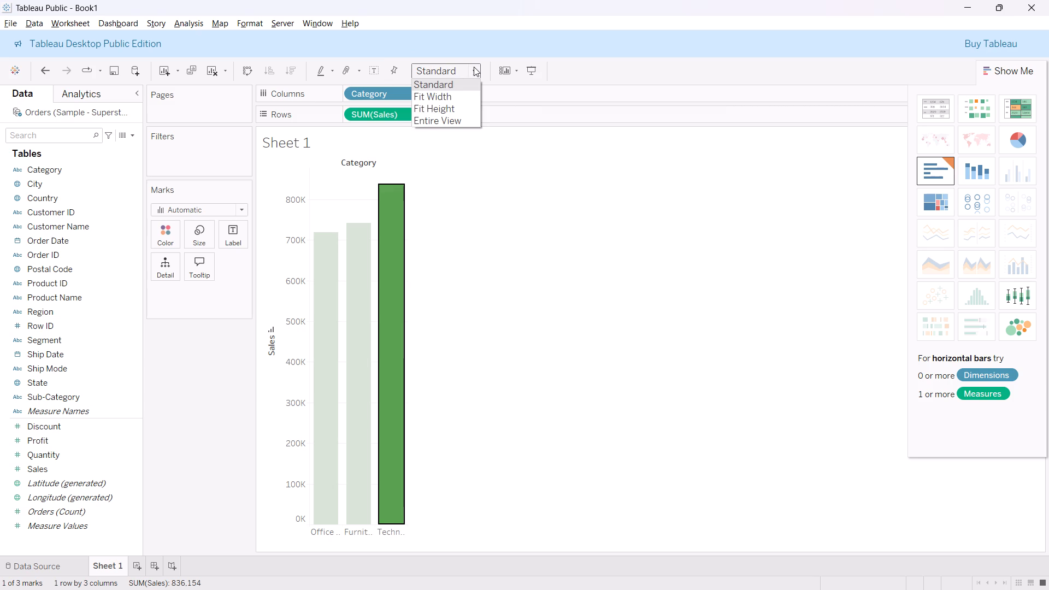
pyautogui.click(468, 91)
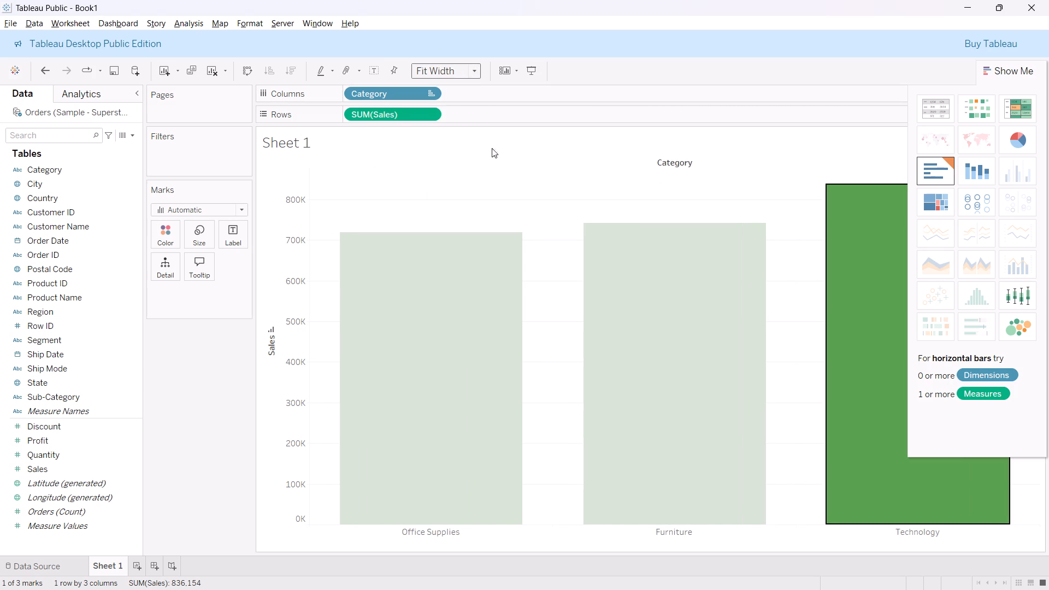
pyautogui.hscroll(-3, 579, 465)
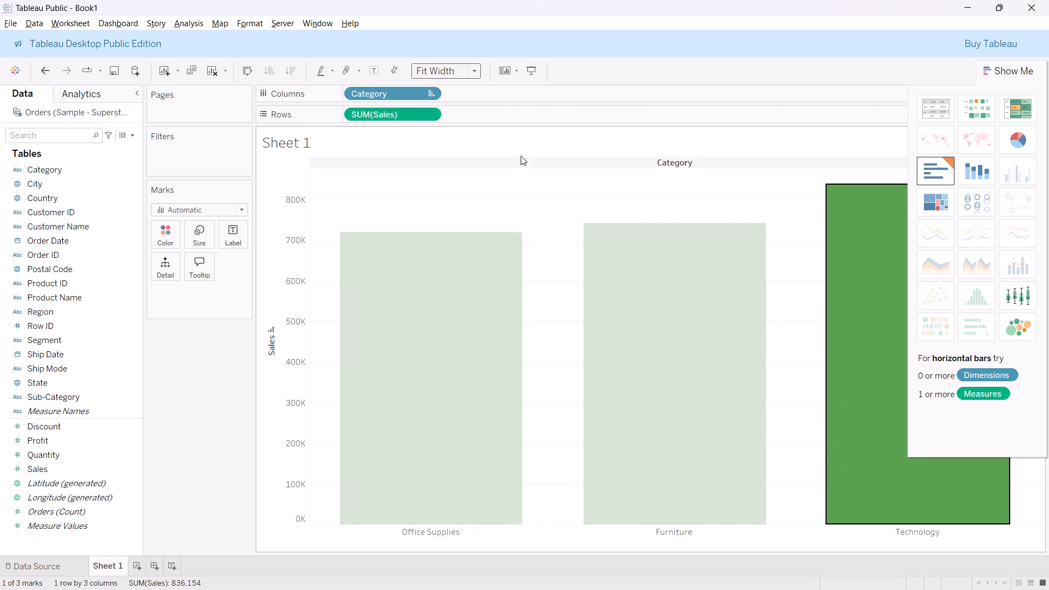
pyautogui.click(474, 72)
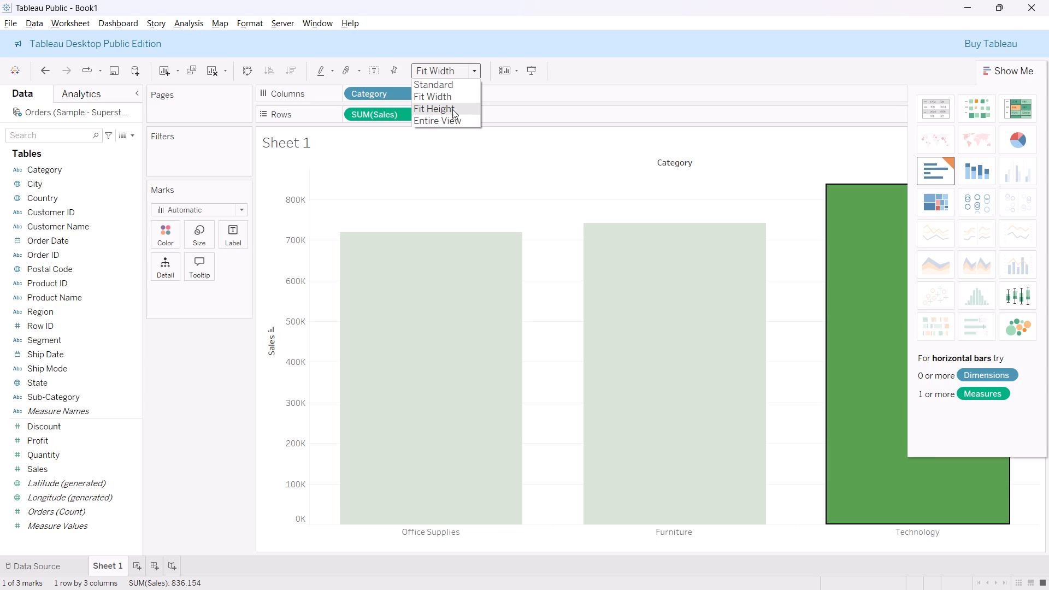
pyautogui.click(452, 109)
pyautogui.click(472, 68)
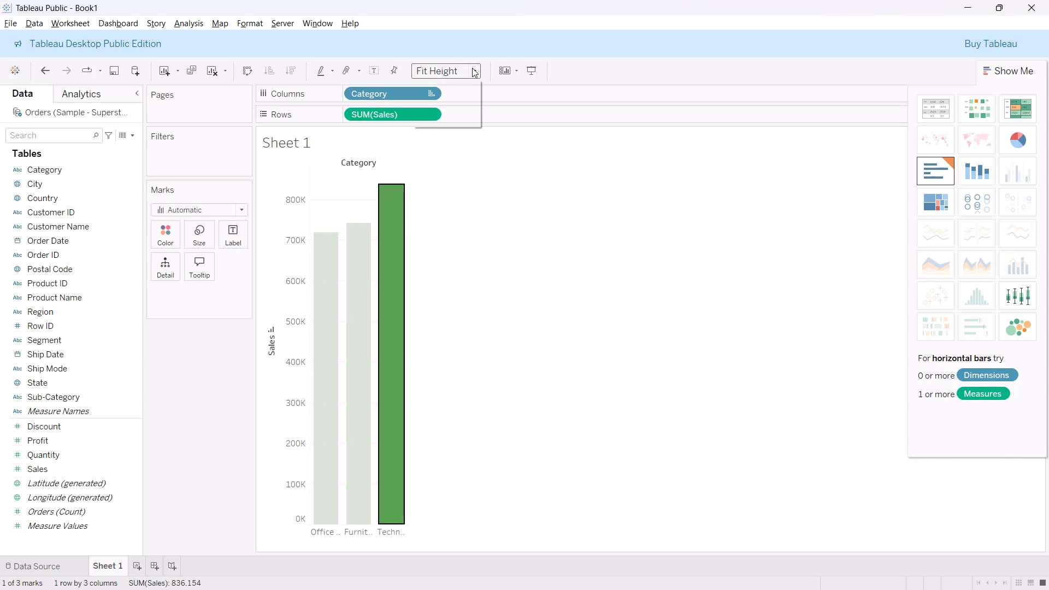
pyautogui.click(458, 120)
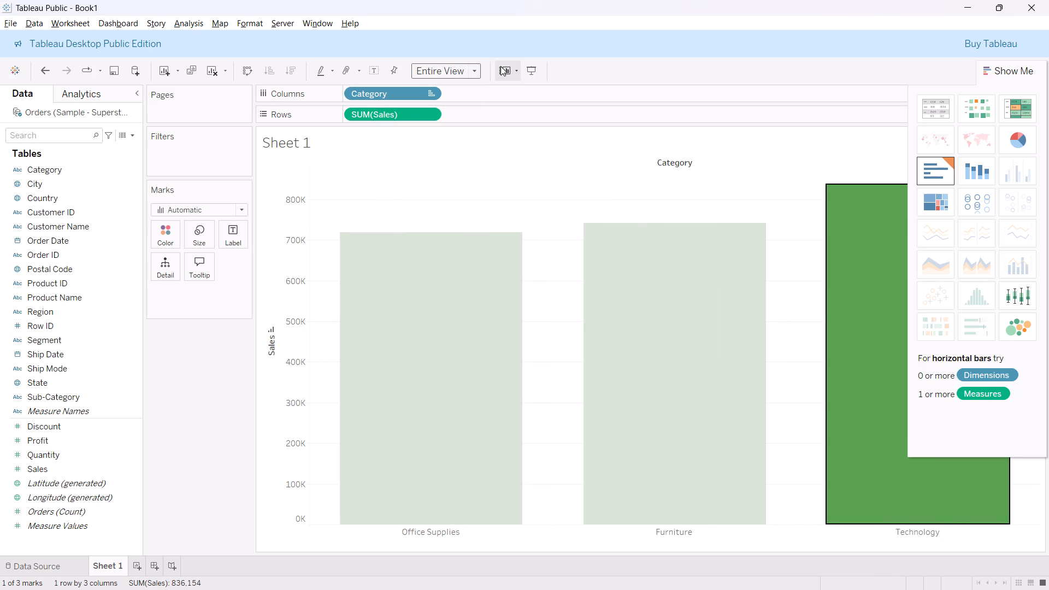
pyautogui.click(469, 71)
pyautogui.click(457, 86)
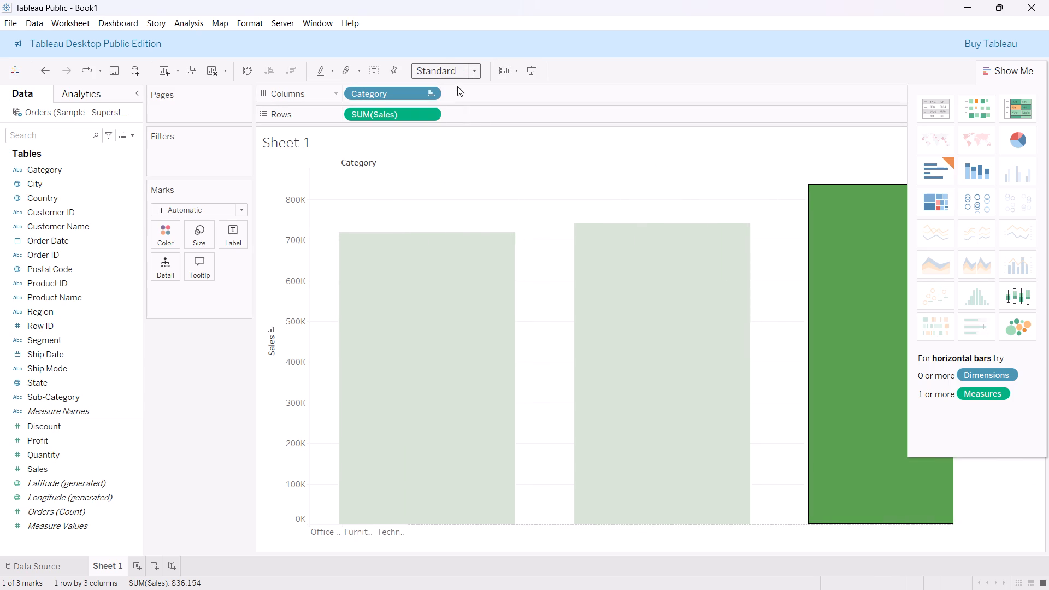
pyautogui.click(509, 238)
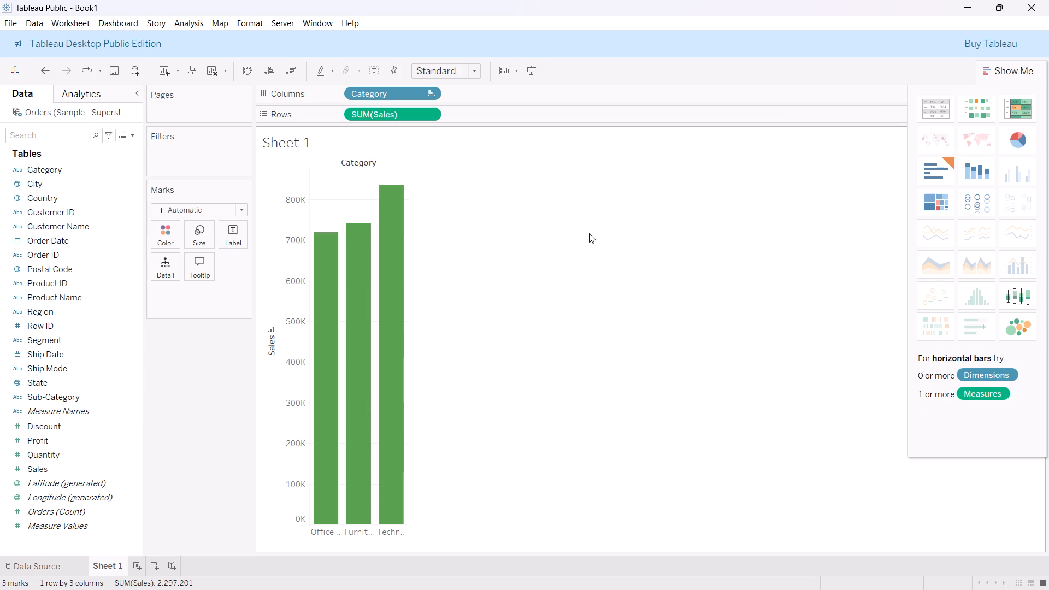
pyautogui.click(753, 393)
# Add a new blank worksheet, check Sheet 1, and return to the new sheet.
pyautogui.click(142, 570)
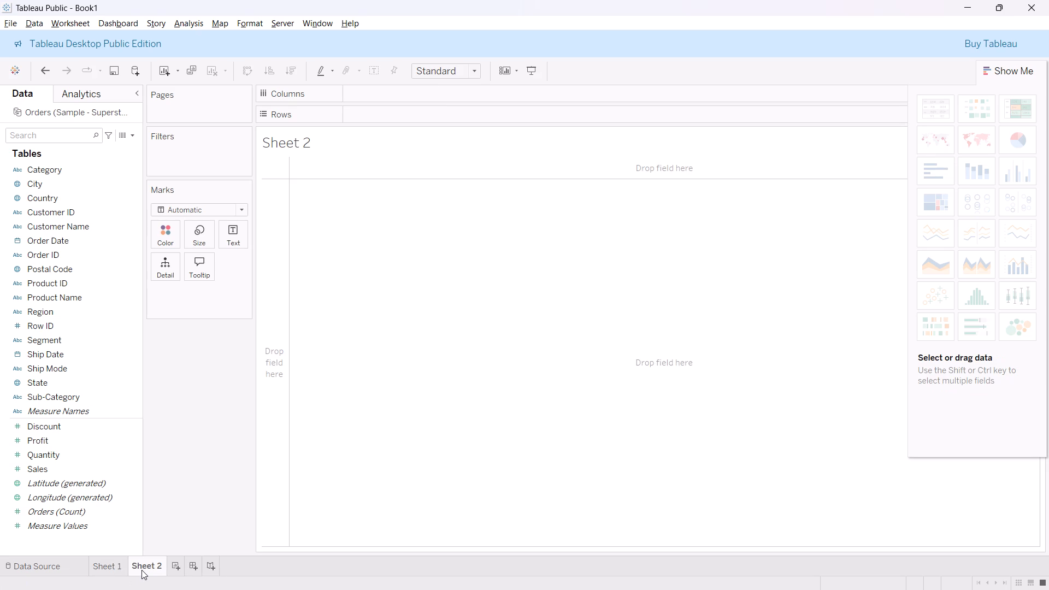
pyautogui.click(564, 255)
pyautogui.hotkey('ctrl', 'w')
pyautogui.hotkey('ctrl', 'w')
pyautogui.click(119, 565)
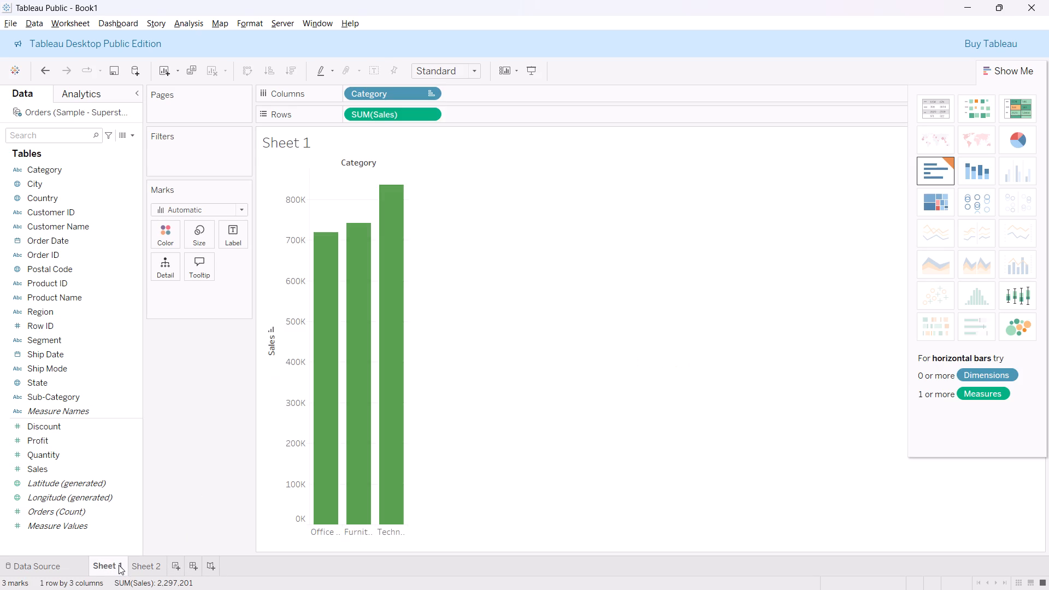
pyautogui.click(142, 567)
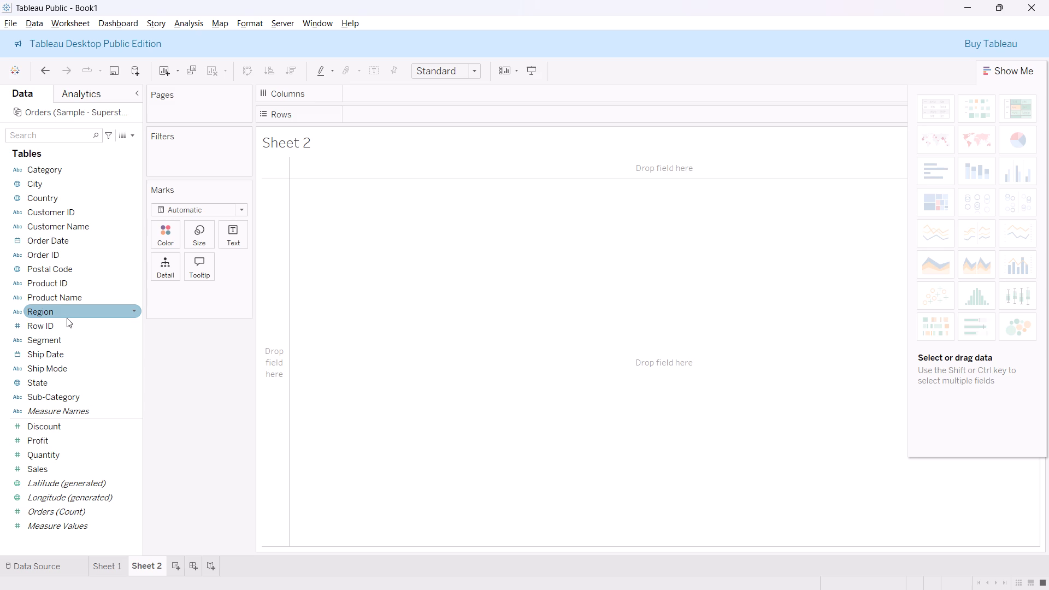
# Build a bar chart with Region on Columns and Sales on Rows.
pyautogui.moveTo(61, 313); pyautogui.dragTo(384, 97)
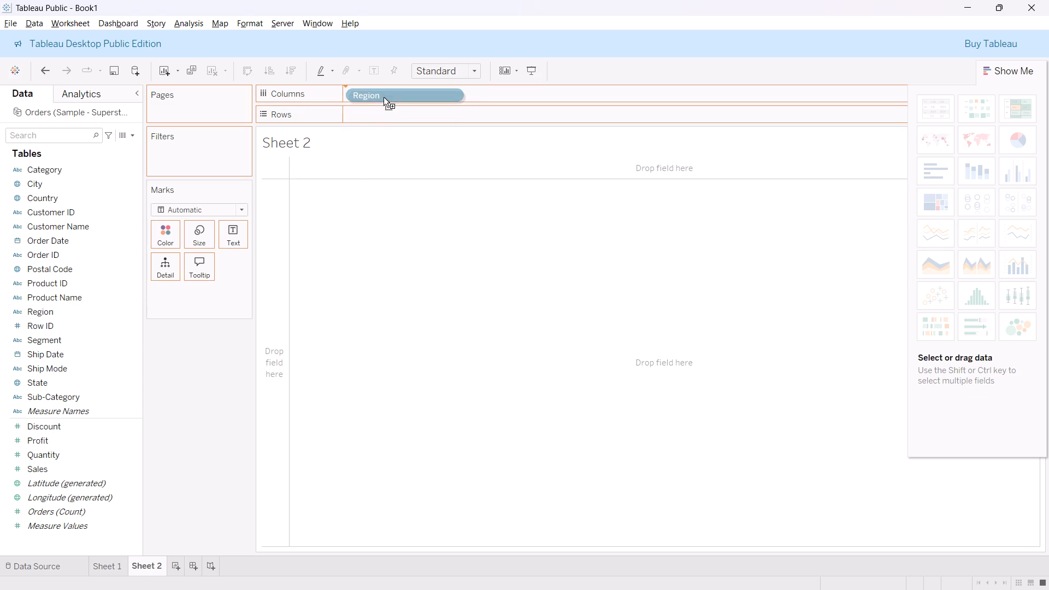
pyautogui.moveTo(384, 97); pyautogui.dragTo(383, 96)
pyautogui.scroll(-3, 98, 393)
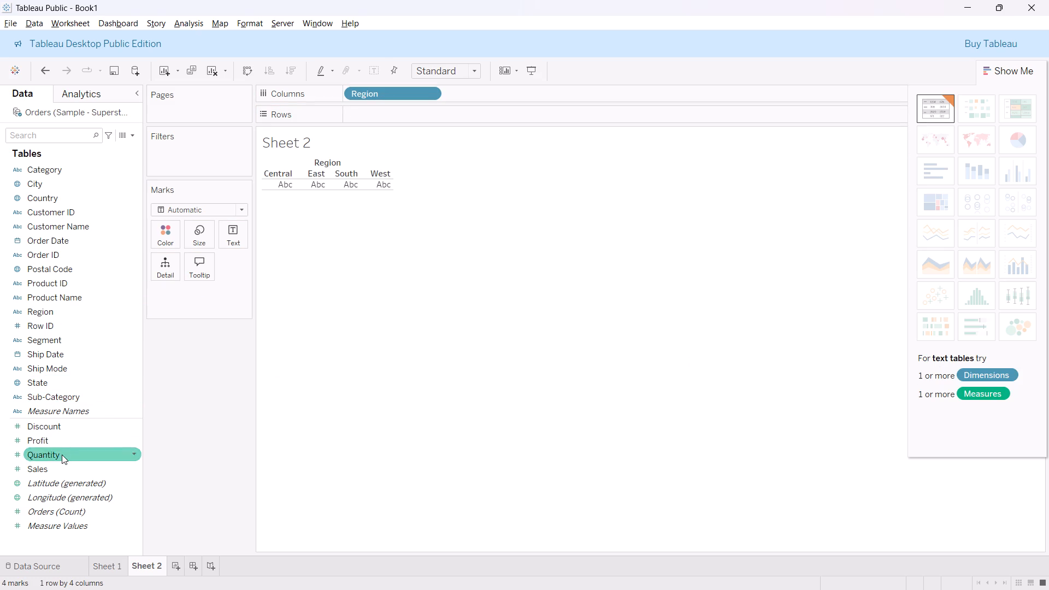
pyautogui.moveTo(55, 468); pyautogui.dragTo(428, 118)
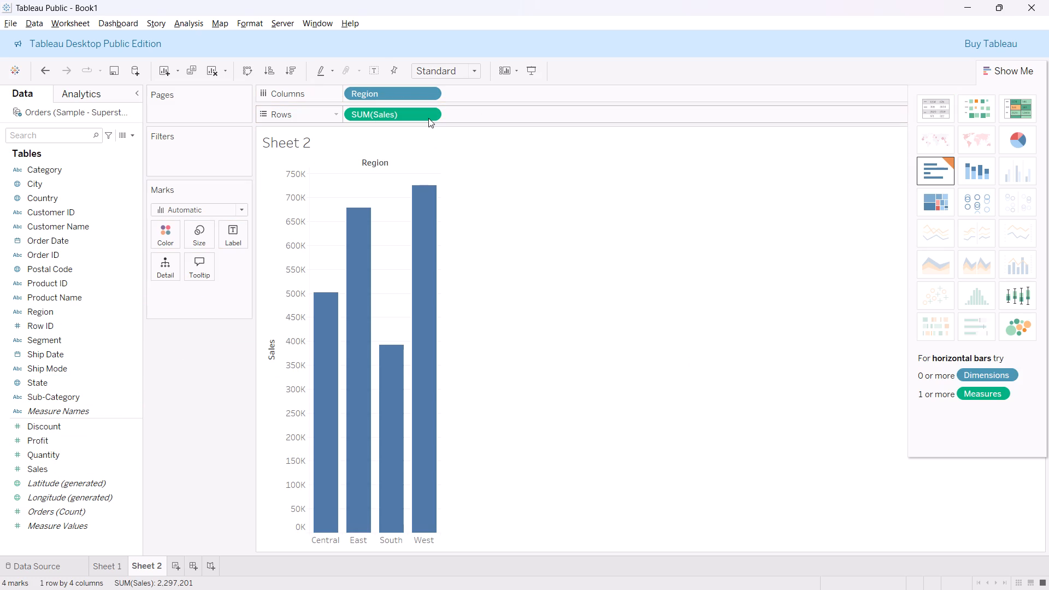
# Try circle views and a treemap for Sales by Region, and switch the chart to stacked bars.
pyautogui.click(976, 206)
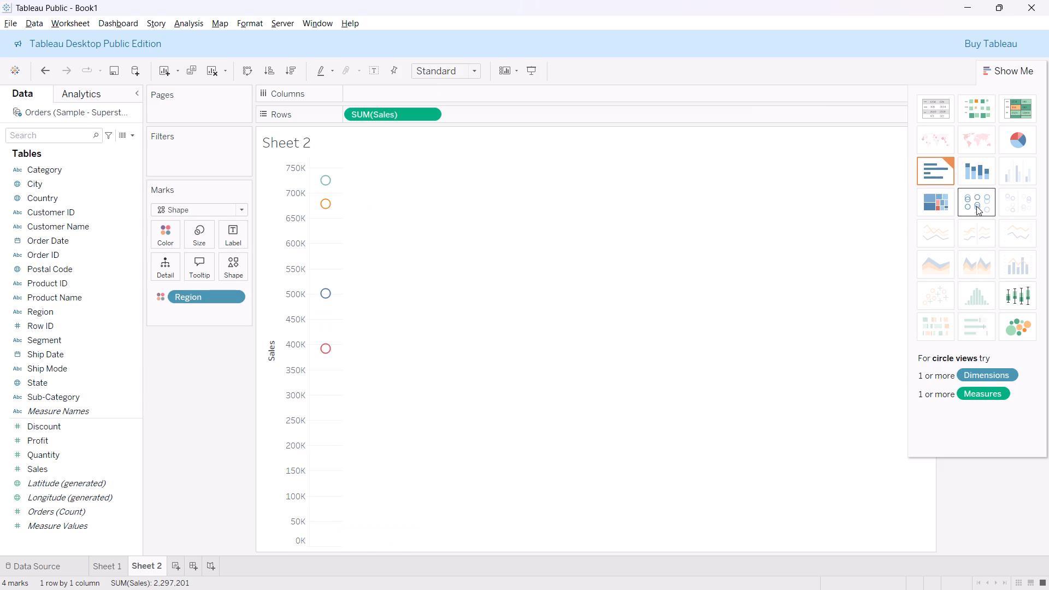
pyautogui.click(938, 204)
pyautogui.click(975, 180)
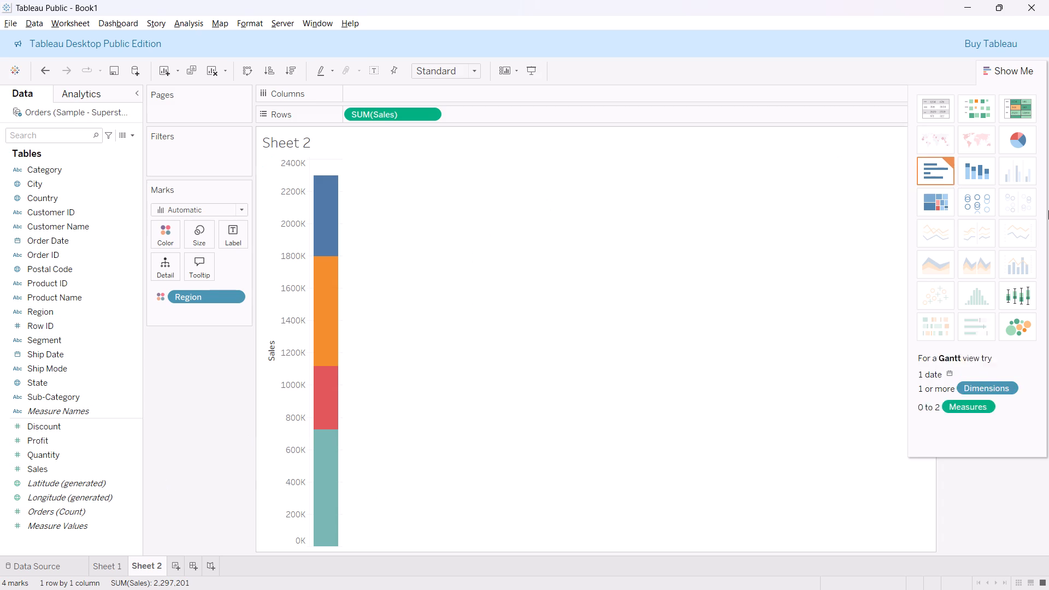
# Switch the Sales by Region stacked bars on Sheet 2 to a pie chart.
pyautogui.click(968, 166)
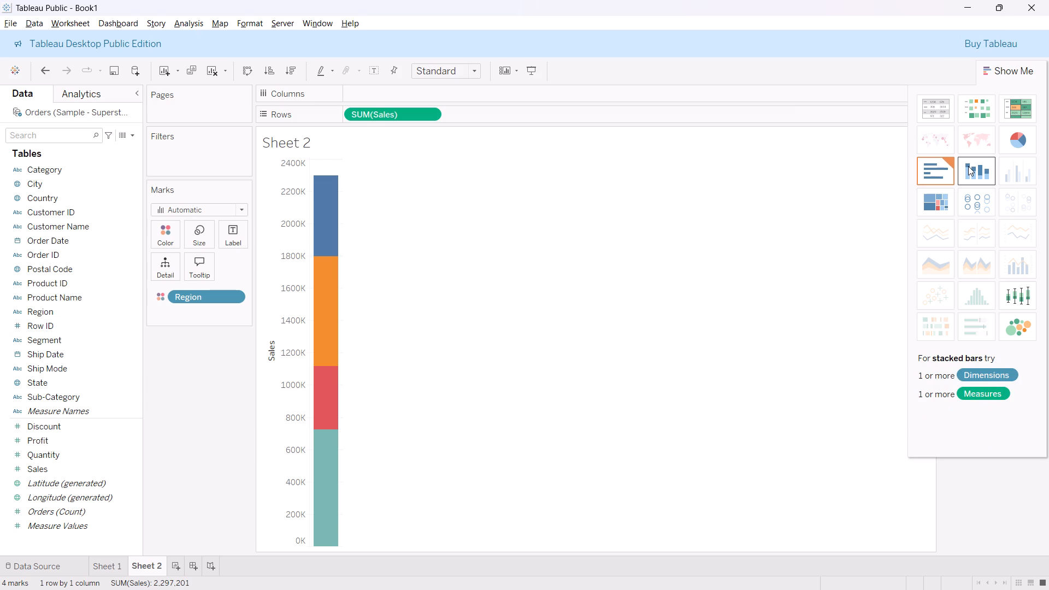
pyautogui.click(979, 168)
pyautogui.moveTo(979, 168); pyautogui.dragTo(1014, 144)
pyautogui.click(1014, 144)
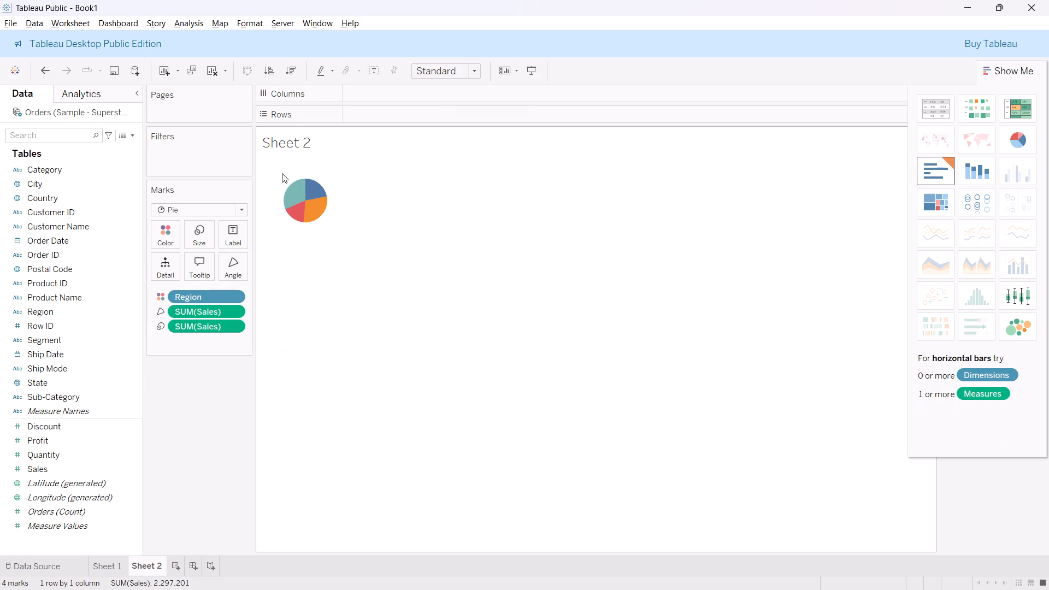
pyautogui.click(297, 203)
pyautogui.click(301, 261)
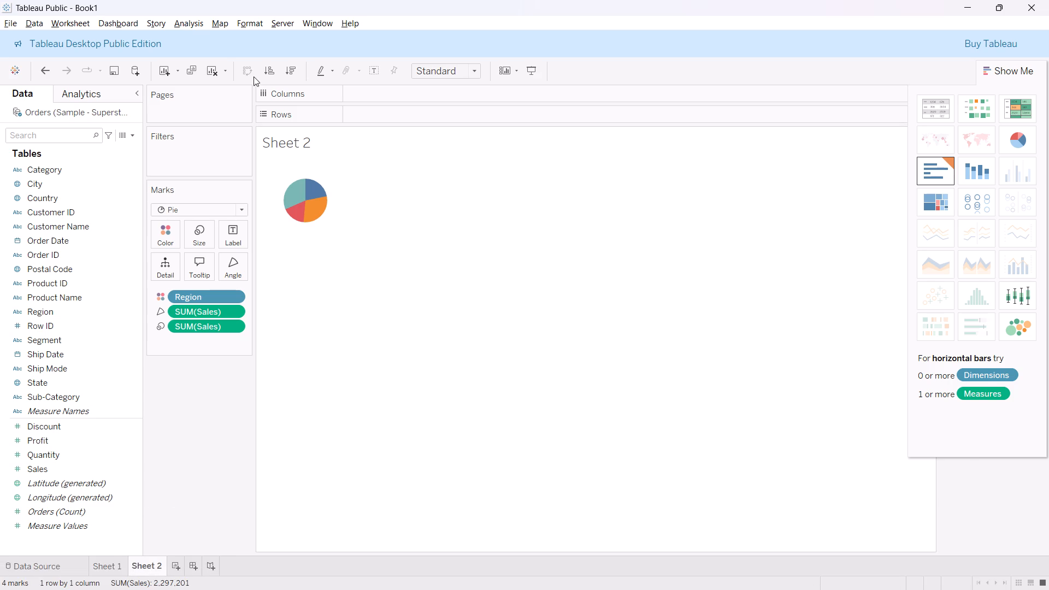
# Replace the Sheet 2 title's sheet-name placeholder with the text <Region-wise-sales>.
pyautogui.click(285, 141)
pyautogui.doubleClick(320, 137)
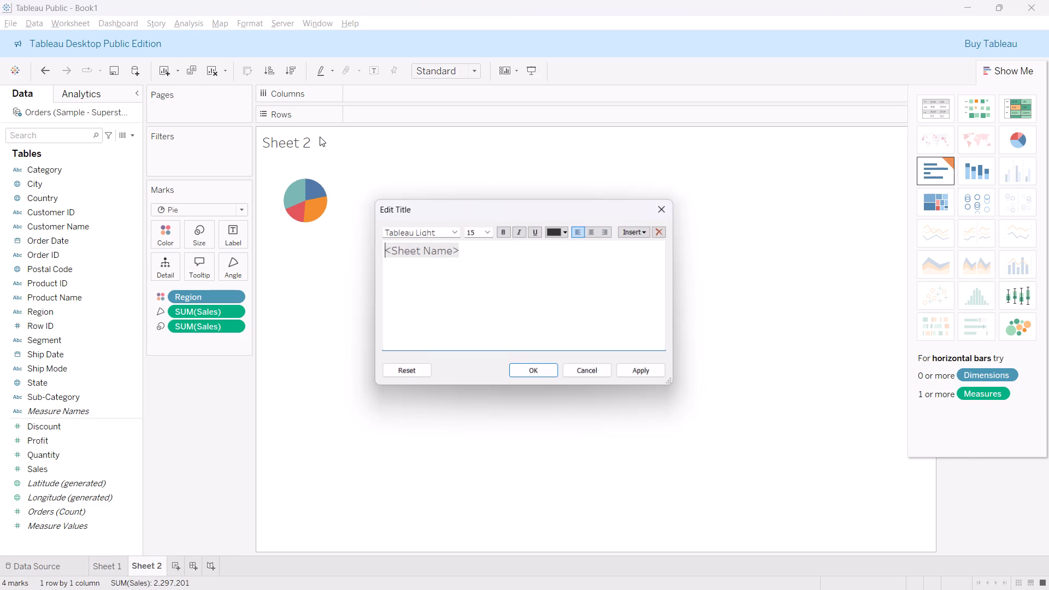
pyautogui.write('Re')
pyautogui.press('BackSpace')
pyautogui.press('BackSpace')
pyautogui.press('Right')
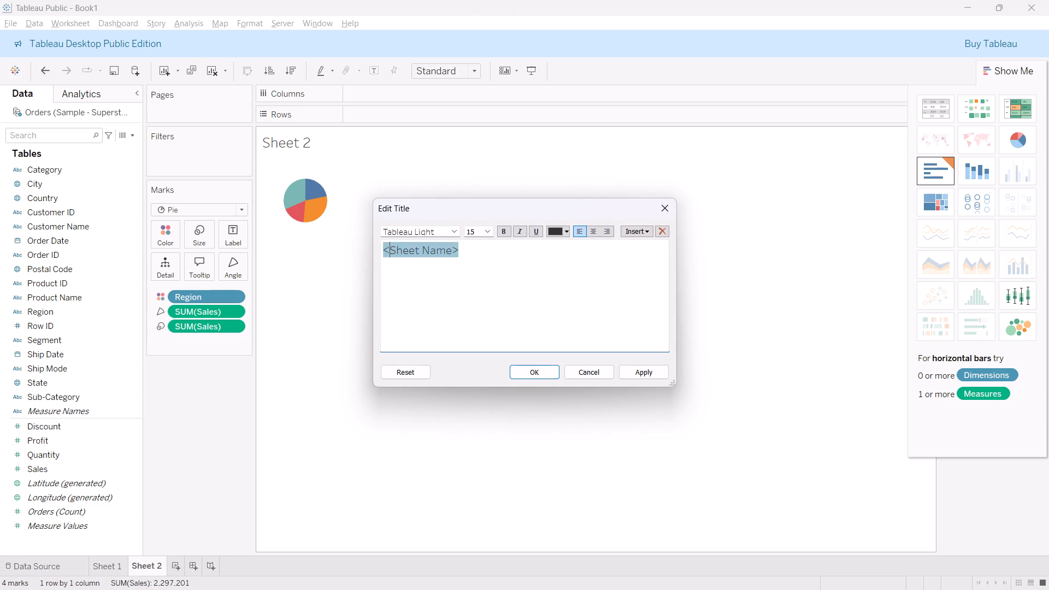
pyautogui.press('BackSpace')
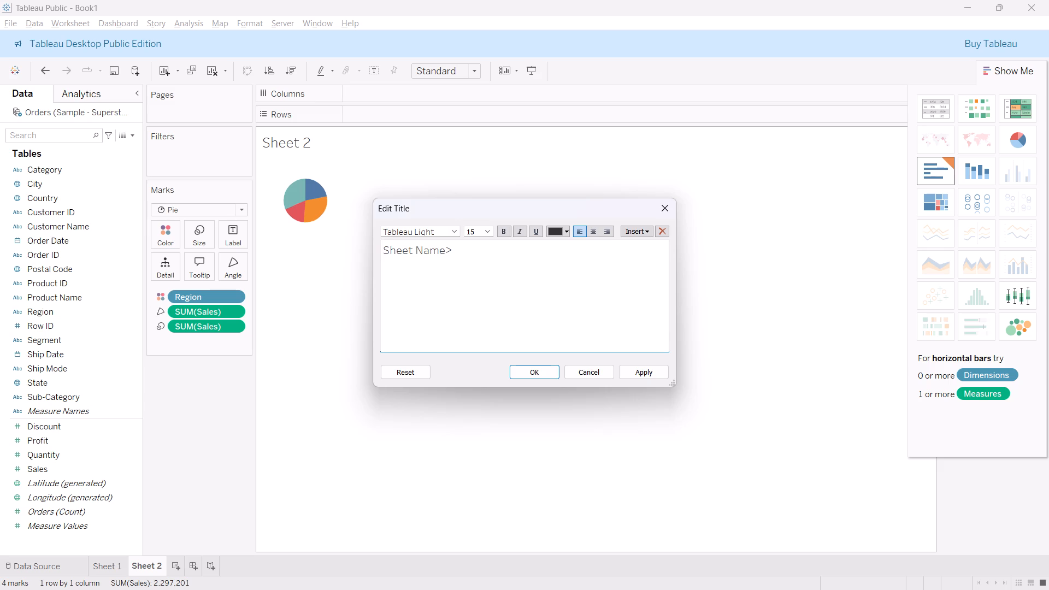
pyautogui.press('shift+less')
pyautogui.press('Delete')
pyautogui.press('Delete')
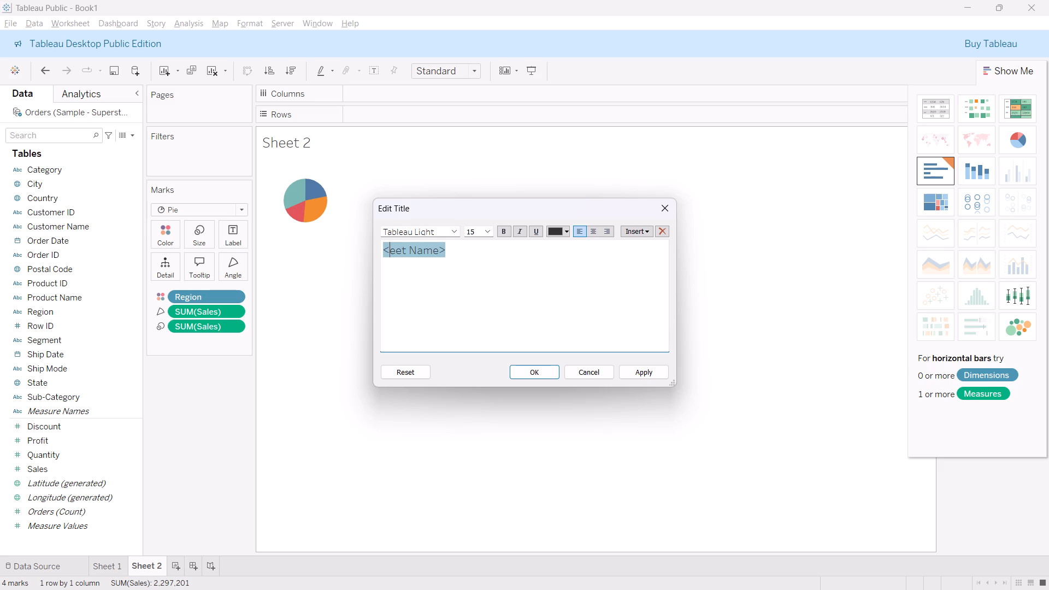
pyautogui.press('Delete')
pyautogui.press('Delete')
pyautogui.press('Delete')
pyautogui.press('Delete')
pyautogui.press('Delete')
pyautogui.press('Delete')
pyautogui.press('Delete')
pyautogui.press('Delete')
pyautogui.write('Re')
pyautogui.write('gion-wise-sales')
pyautogui.press('Return')
pyautogui.press('BackSpace')
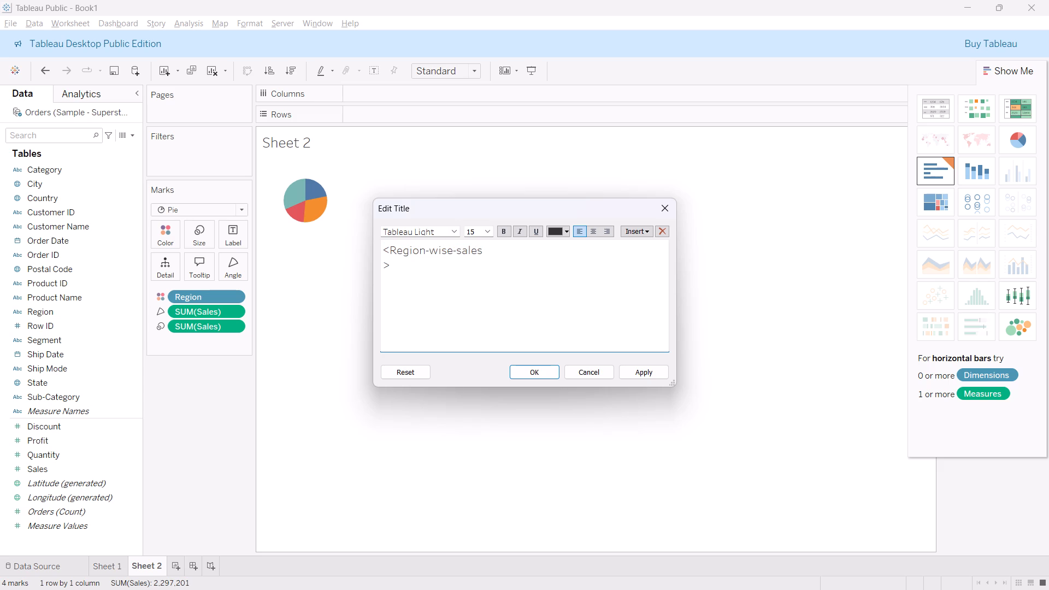
pyautogui.click(537, 377)
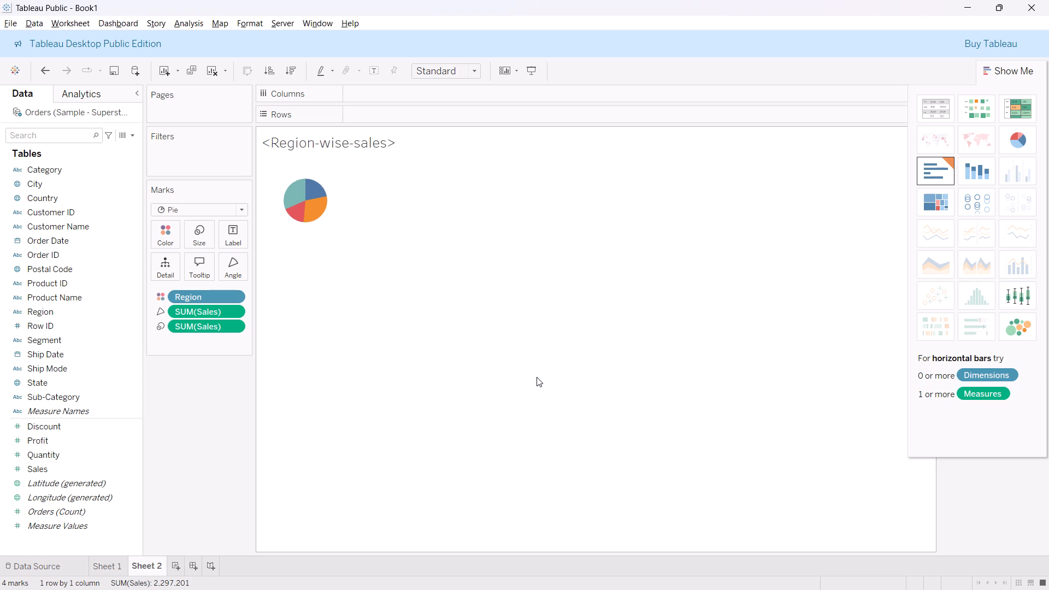
# Remove the angle brackets from the pie chart's title so that it reads Region-wise-sales.
pyautogui.doubleClick(351, 142)
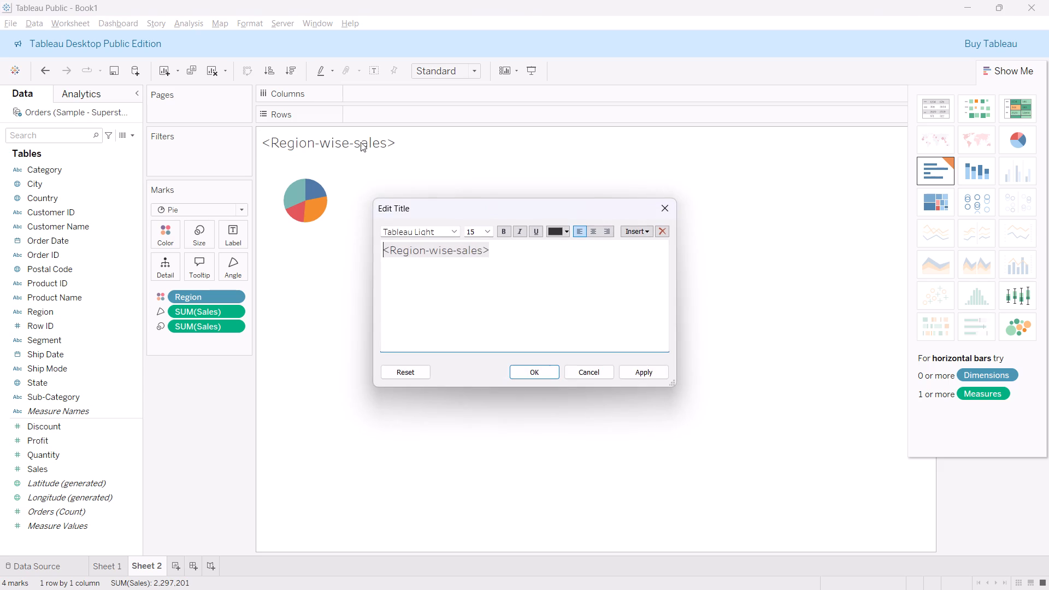
pyautogui.click(380, 143)
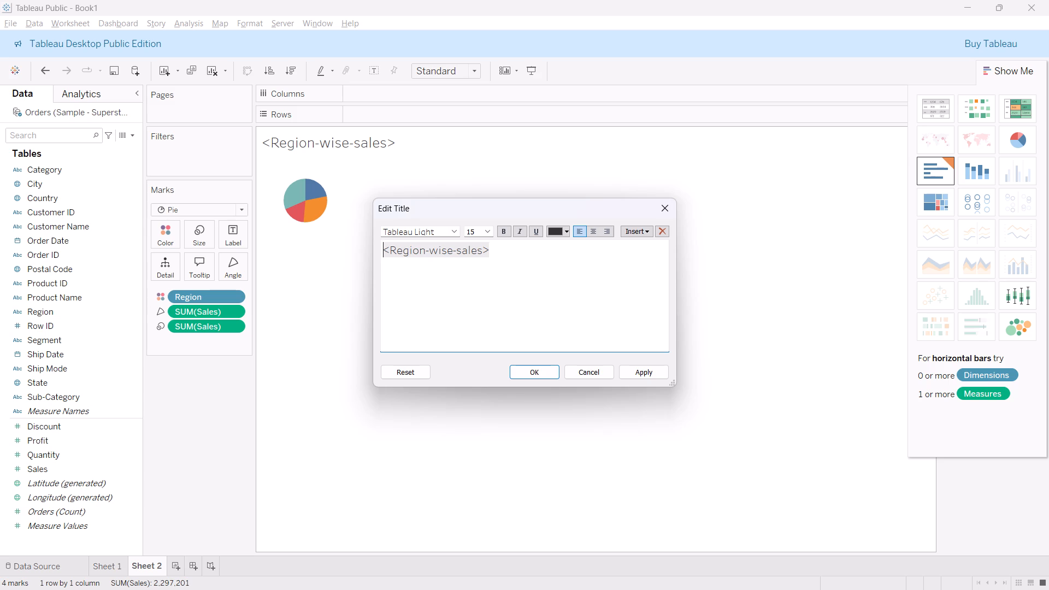
pyautogui.click(515, 266)
pyautogui.press('BackSpace')
pyautogui.hotkey('ctrl', 'Left')
pyautogui.hotkey('ctrl', 'Left')
pyautogui.hotkey('ctrl', 'Left')
pyautogui.hotkey('ctrl', 'Left')
pyautogui.hotkey('ctrl', 'Left')
pyautogui.hotkey('ctrl', 'Left')
pyautogui.press('Delete')
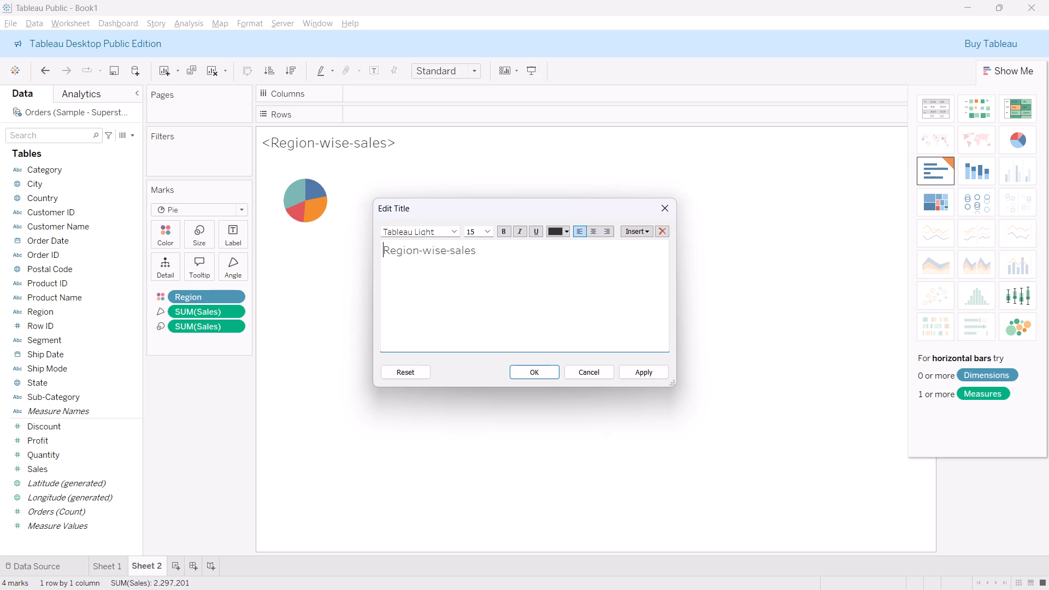
pyautogui.click(541, 376)
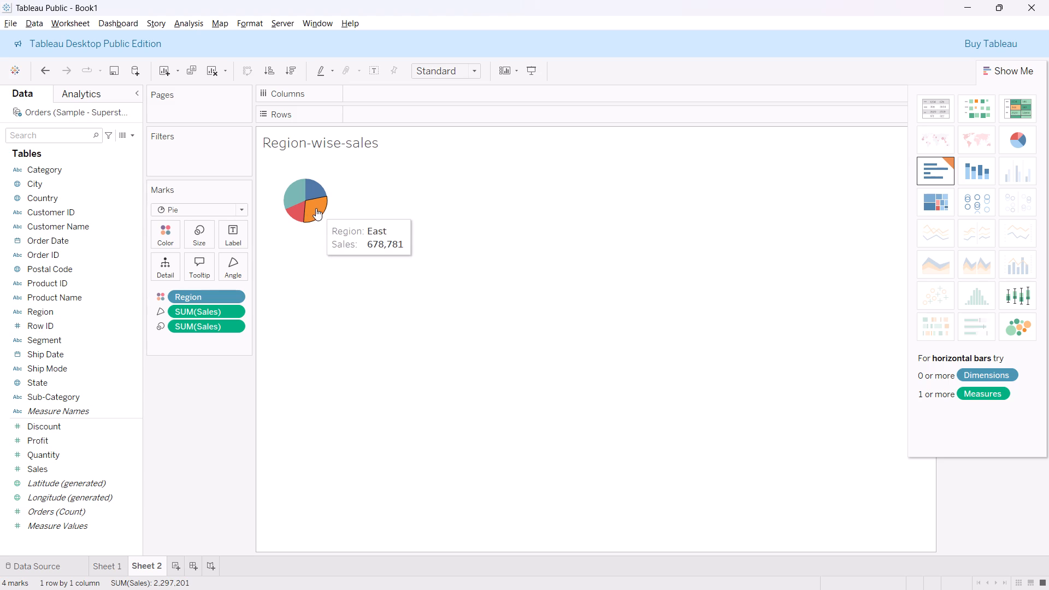
# Inspect the West slice of the pie chart and clear the selection.
pyautogui.moveTo(344, 265); pyautogui.dragTo(296, 186)
pyautogui.click(296, 186)
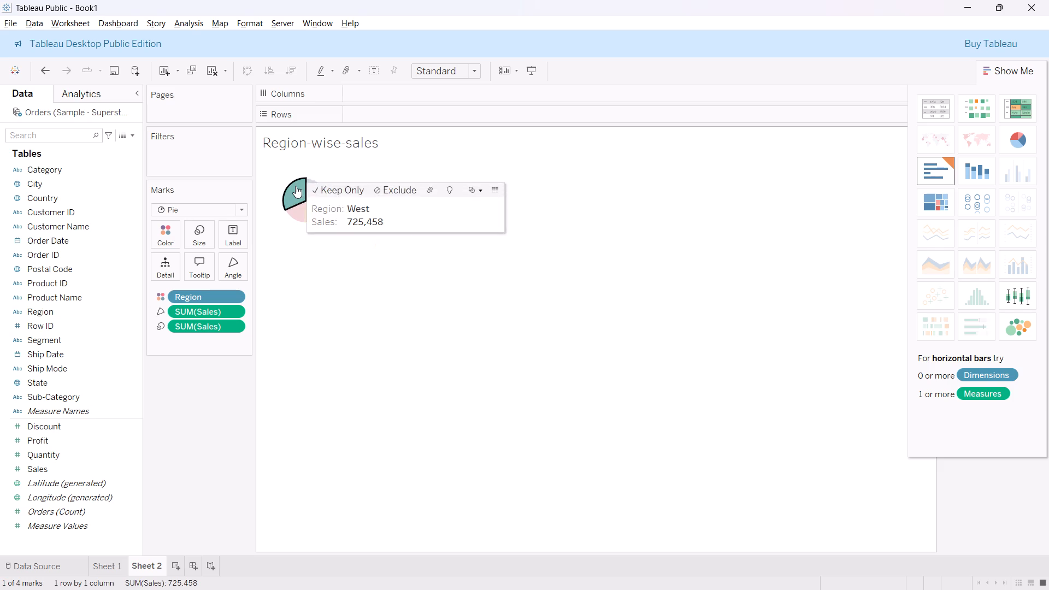
pyautogui.click(300, 257)
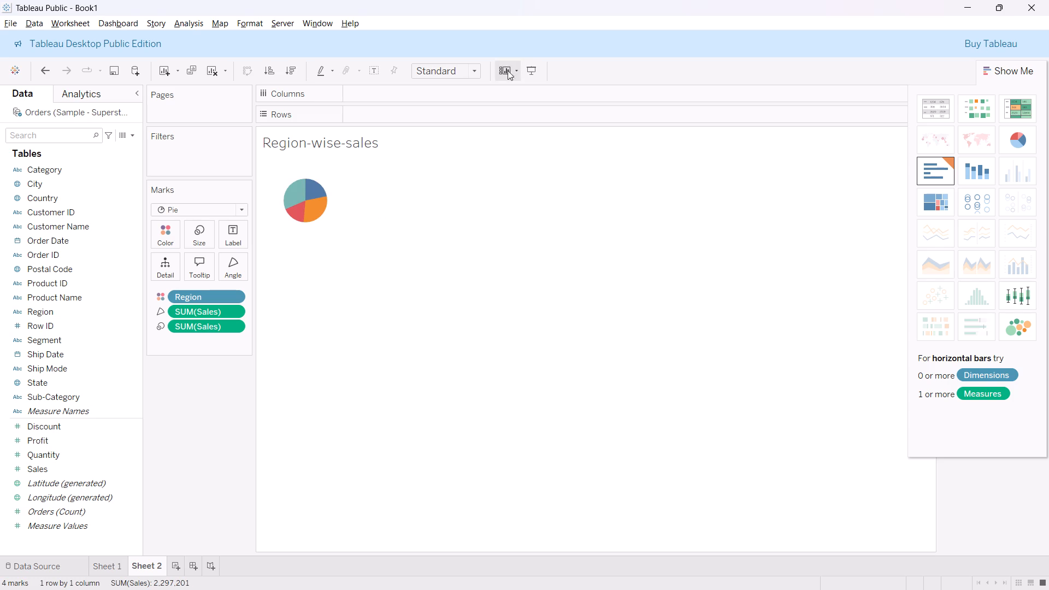
# Try the Fit Width and Fit Height sizes on the pie chart, and set it to Entire View.
pyautogui.click(475, 73)
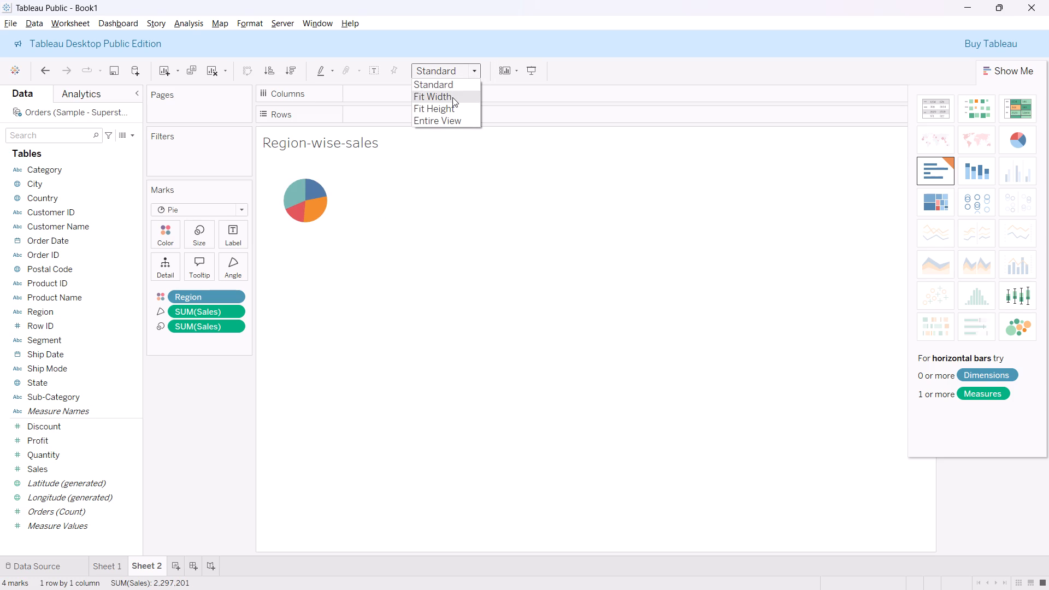
pyautogui.click(452, 97)
pyautogui.click(474, 72)
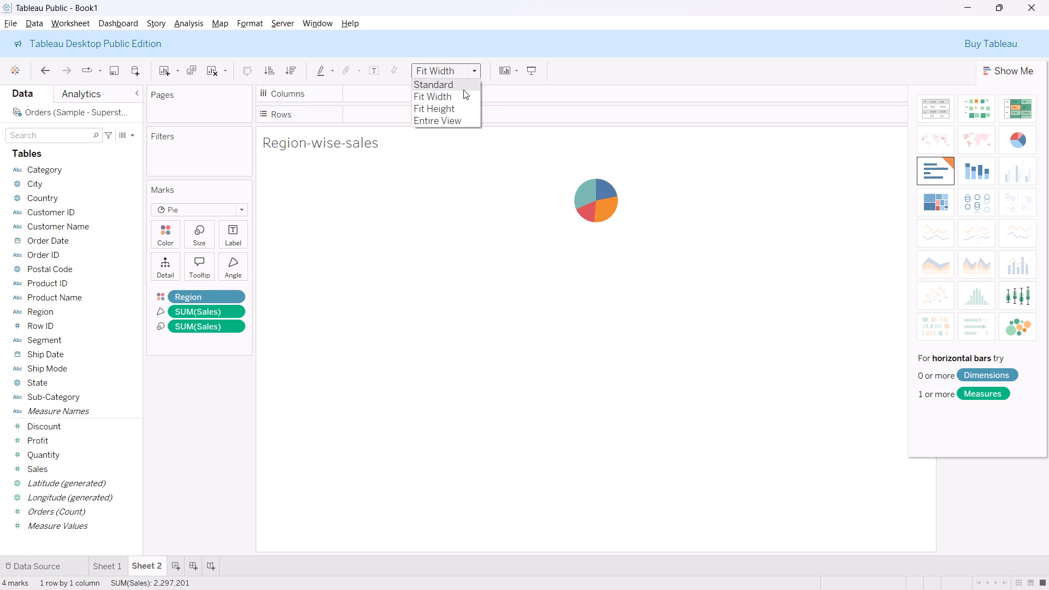
pyautogui.click(450, 109)
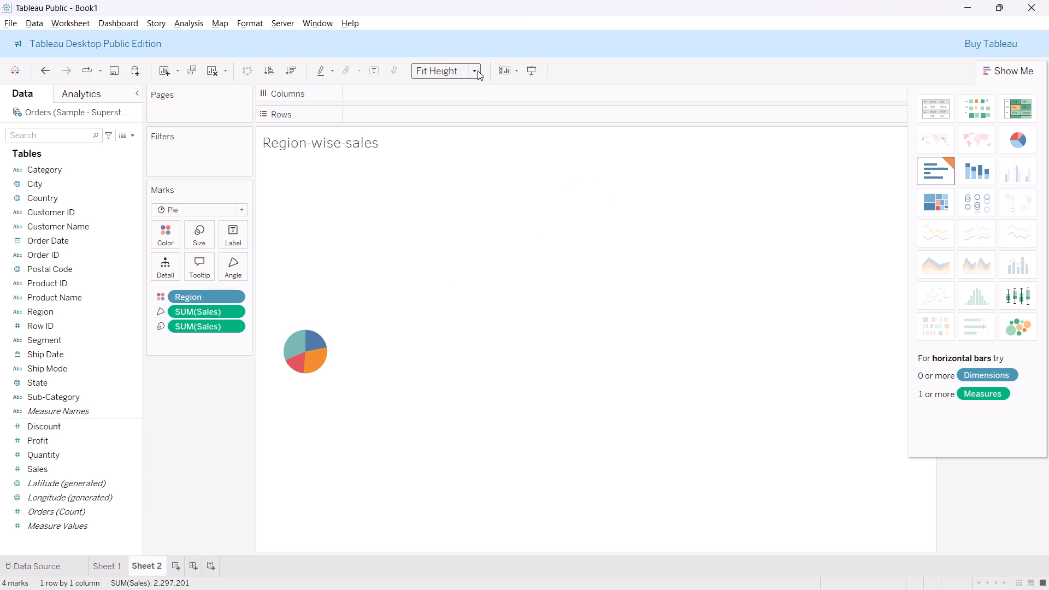
pyautogui.click(478, 70)
pyautogui.click(456, 122)
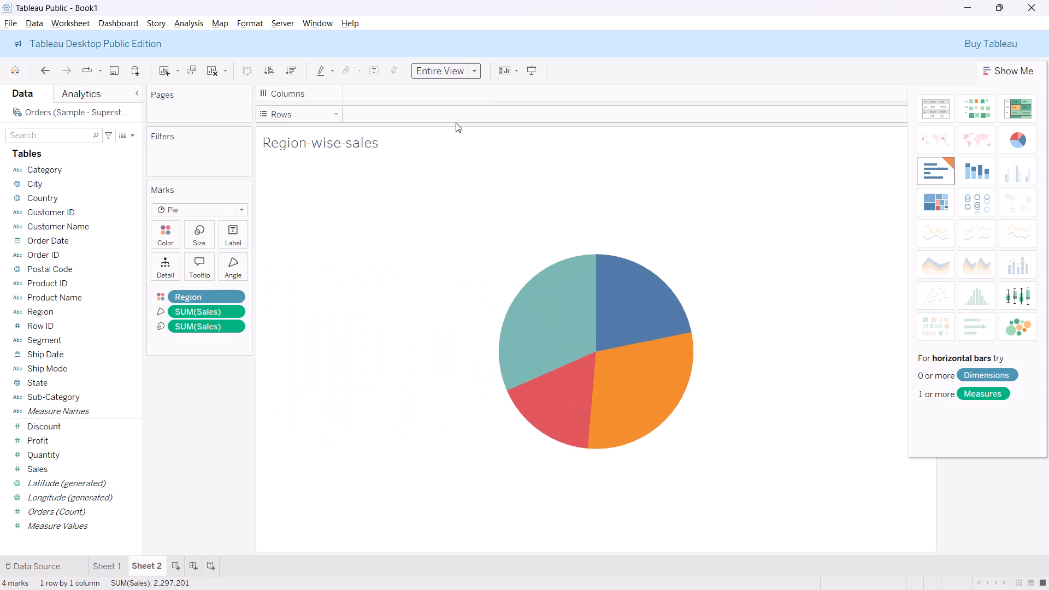
pyautogui.click(396, 308)
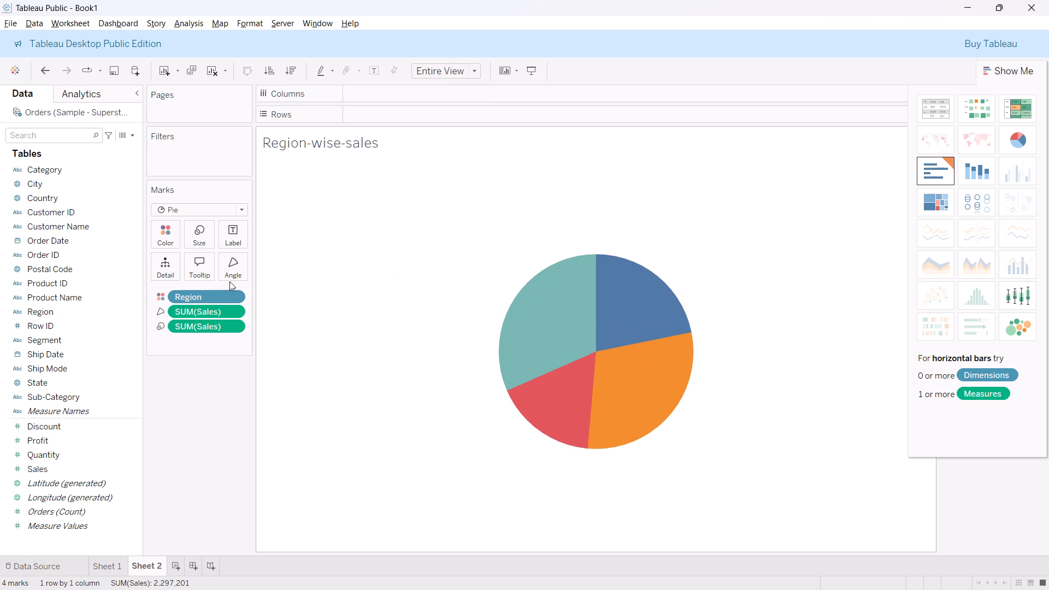
# Show mark labels with the sales values on the pie chart's slices.
pyautogui.click(196, 362)
pyautogui.click(238, 239)
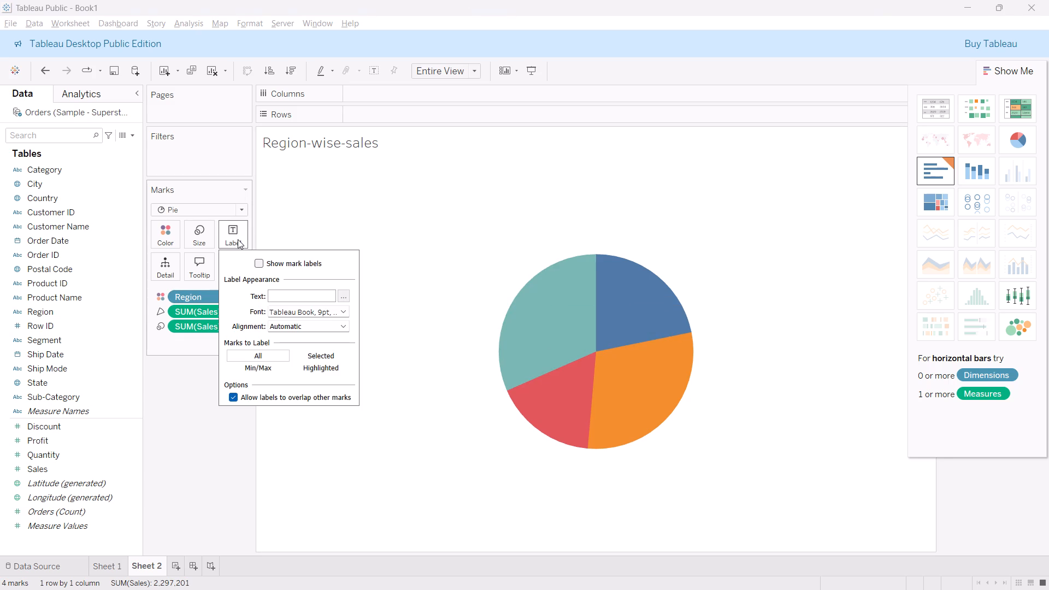
pyautogui.click(355, 214)
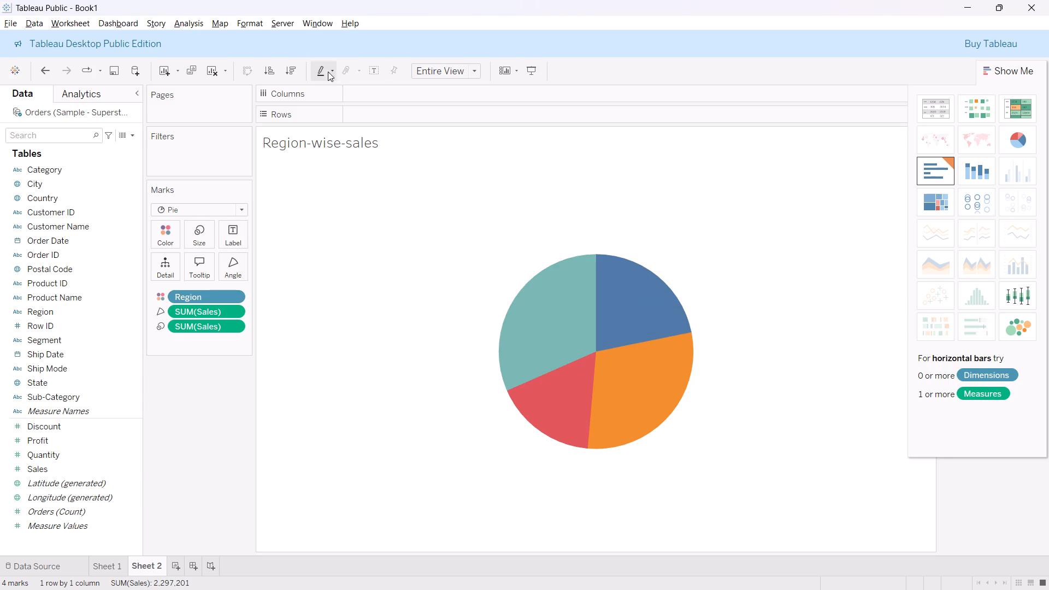
pyautogui.click(366, 73)
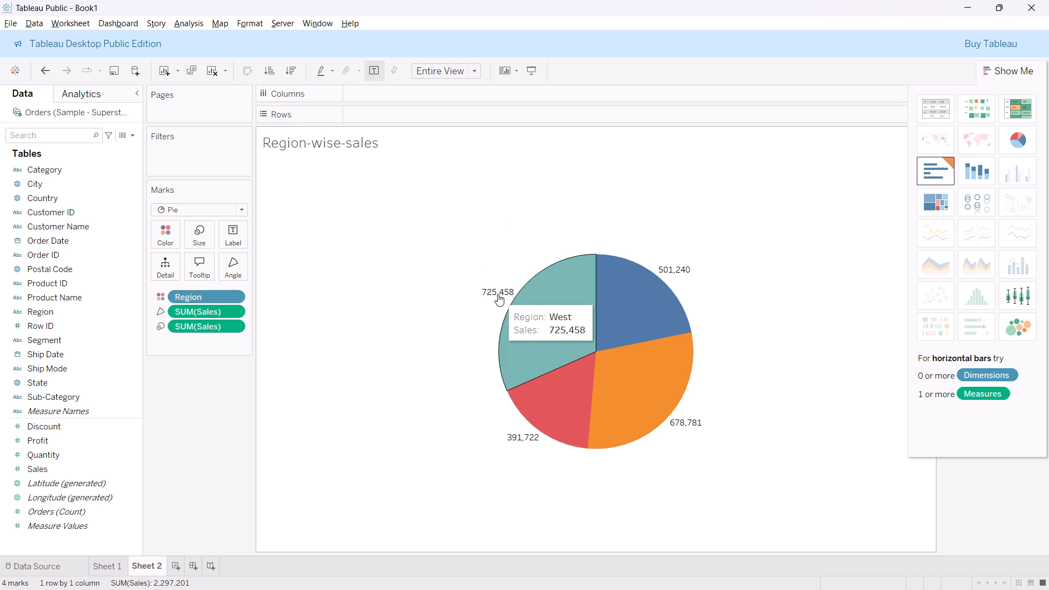
pyautogui.click(170, 261)
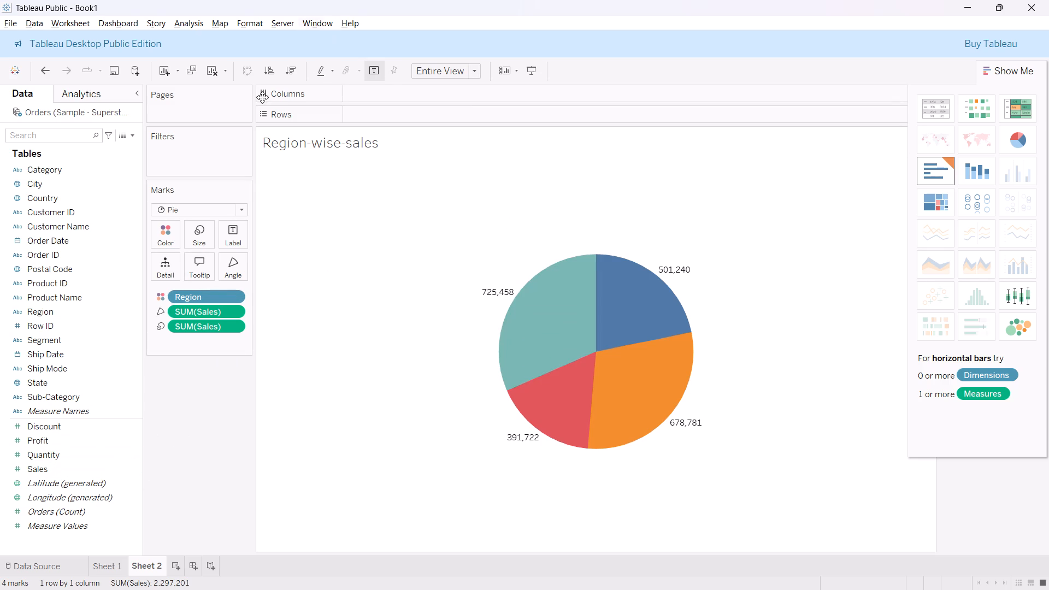
# Change the title of the bar chart on Sheet 1 to Category-wise-sales.
pyautogui.click(114, 570)
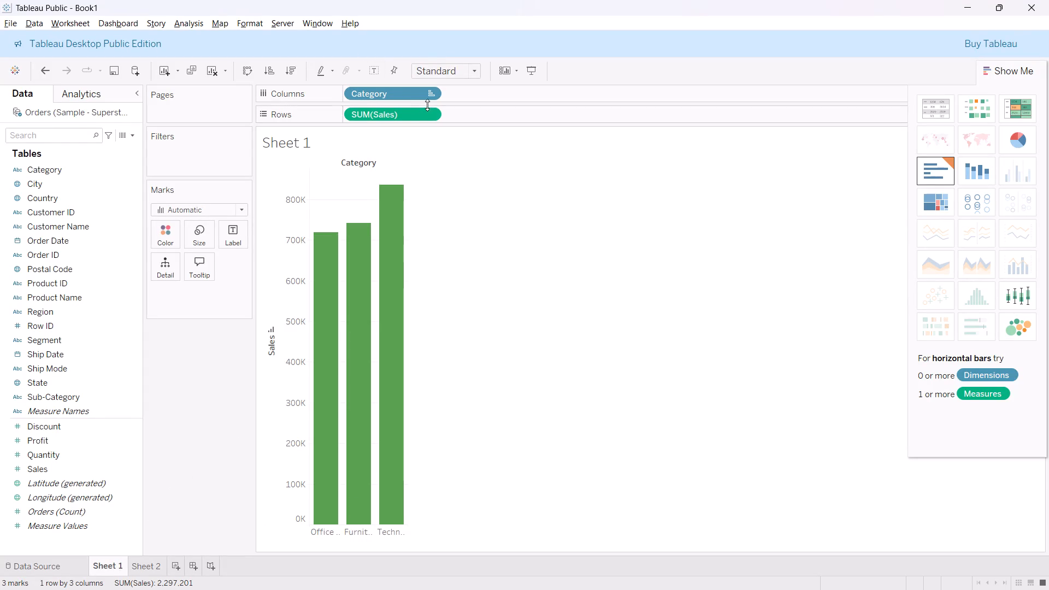
pyautogui.doubleClick(304, 140)
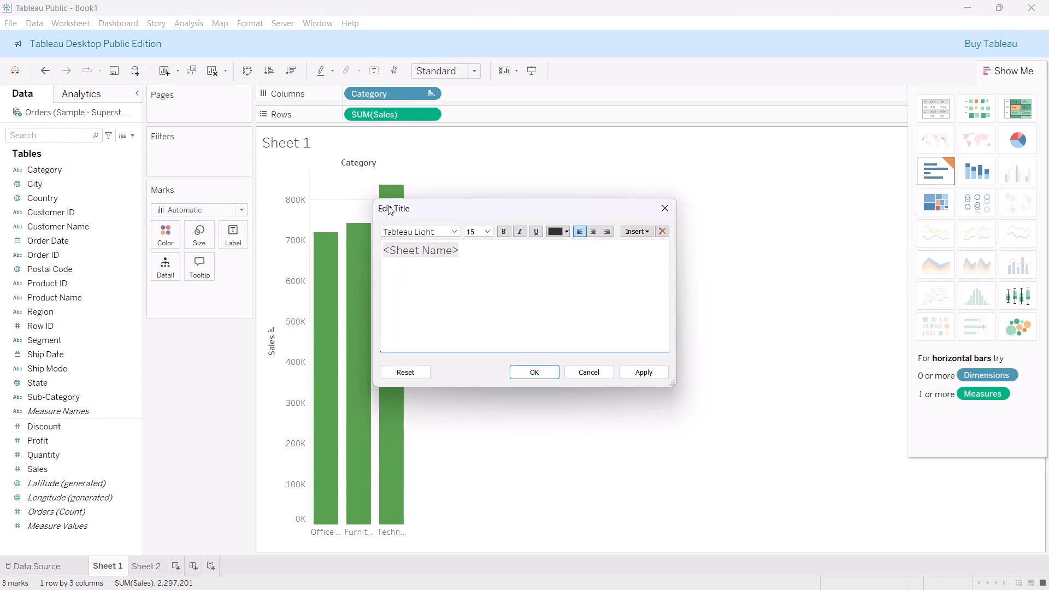
pyautogui.hotkey('ctrl', 'a')
pyautogui.hotkey('ctrl', 'x')
pyautogui.write('Cate')
pyautogui.write('got')
pyautogui.press('BackSpace')
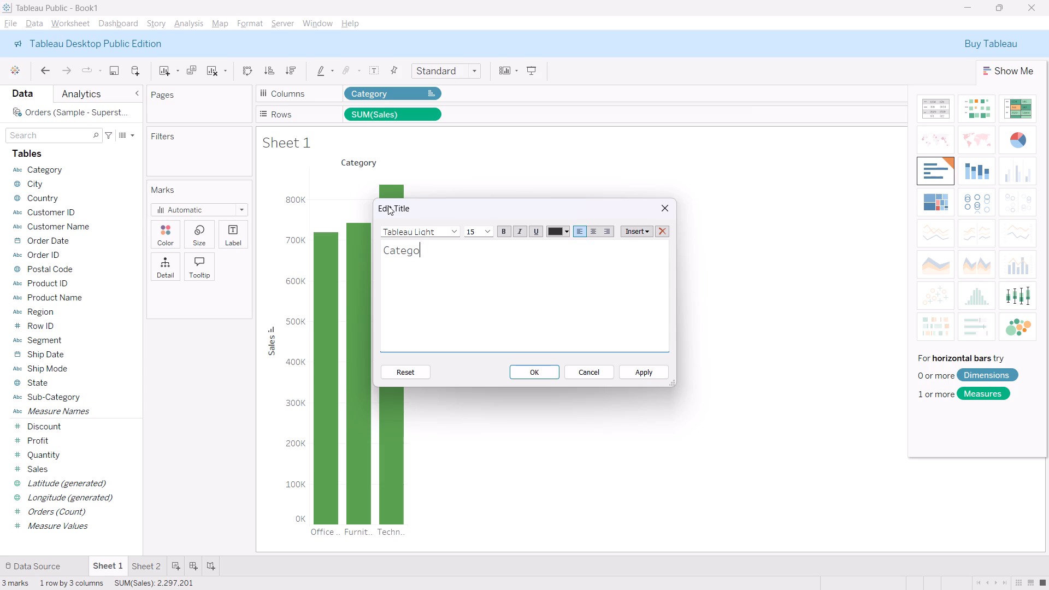
pyautogui.write('ry')
pyautogui.press('space')
pyautogui.press('BackSpace')
pyautogui.write('-s')
pyautogui.press('BackSpace')
pyautogui.write('wise')
pyautogui.press('space')
pyautogui.press('BackSpace')
pyautogui.write('-sales')
pyautogui.press('Return')
pyautogui.press('BackSpace')
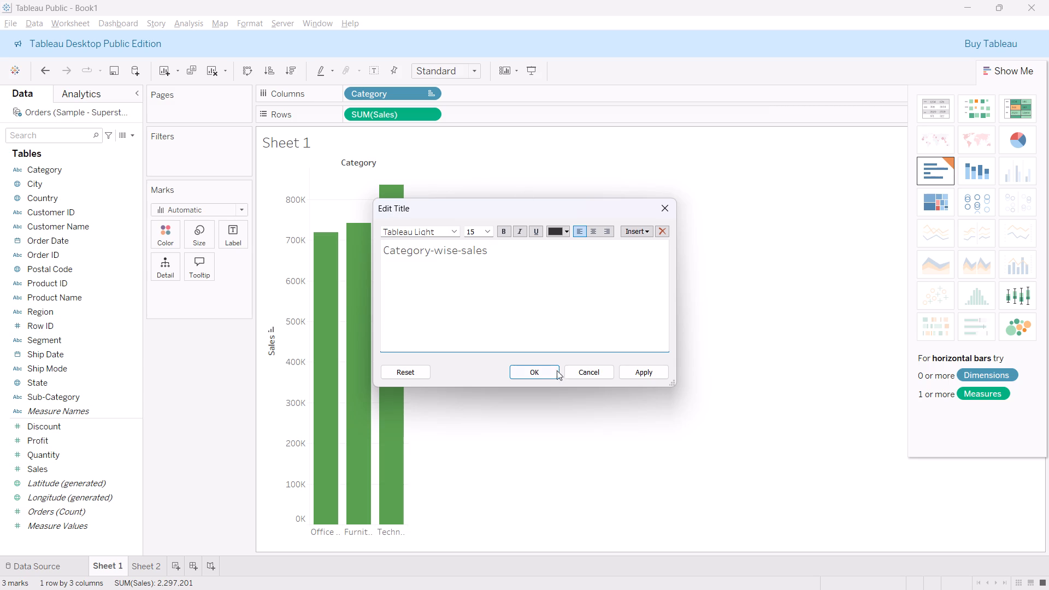
pyautogui.click(545, 380)
pyautogui.click(547, 372)
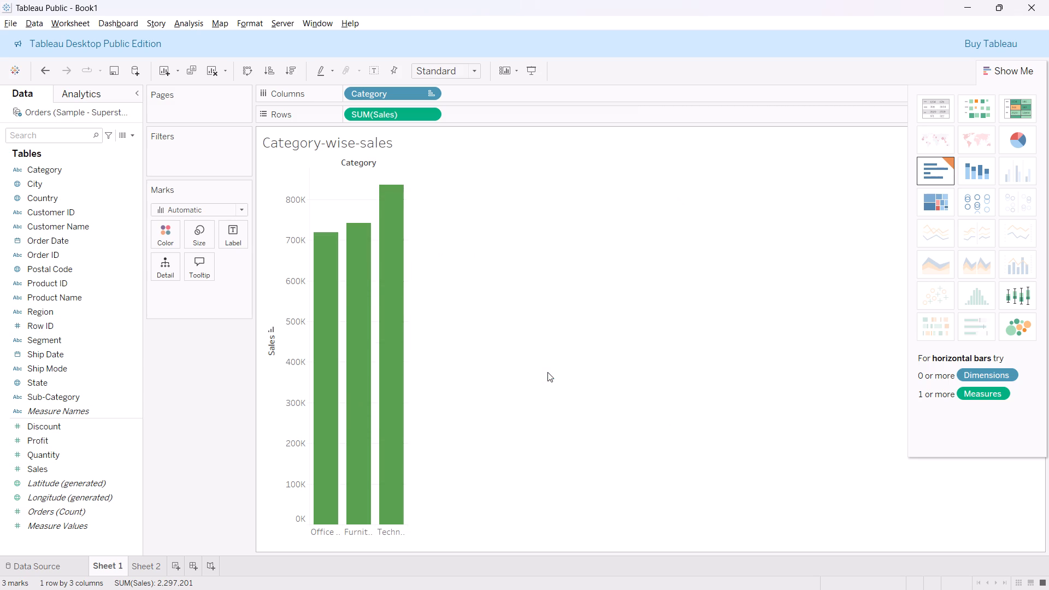
# Check Sheet 2 and add a new blank dashboard to the workbook.
pyautogui.click(135, 565)
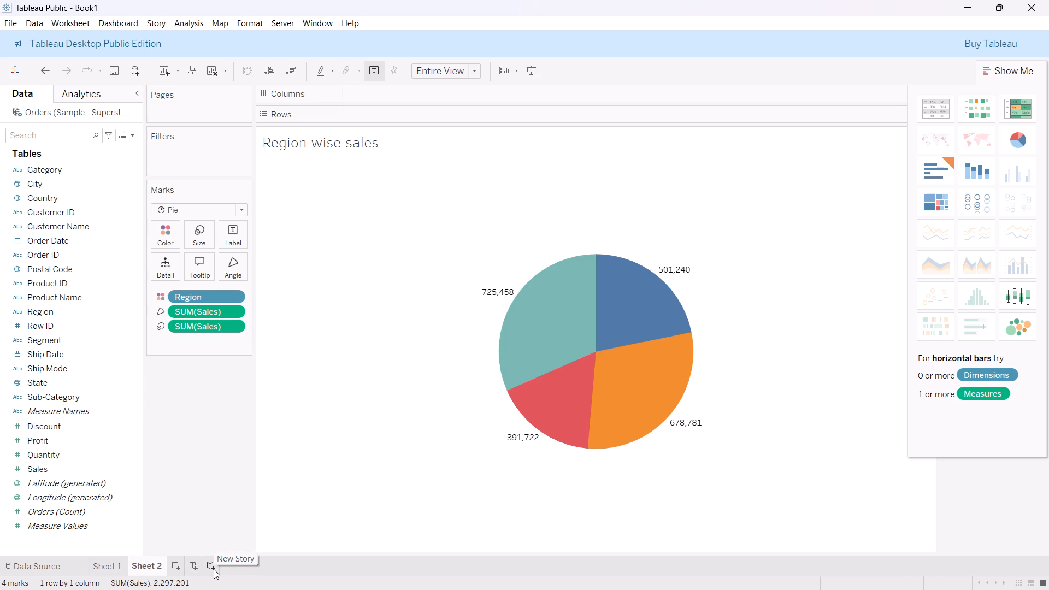
pyautogui.click(194, 569)
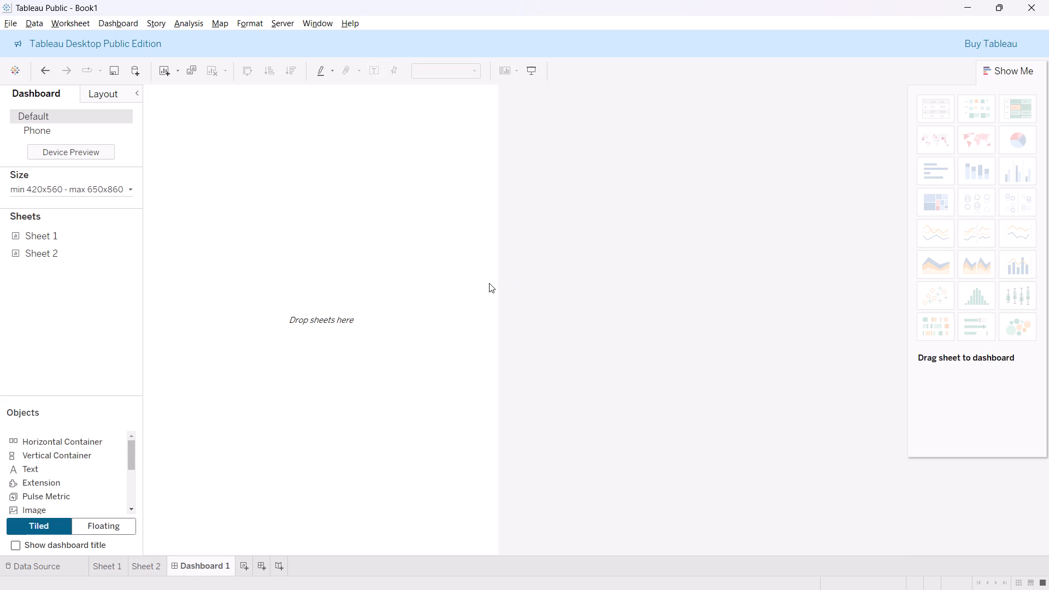
pyautogui.click(341, 351)
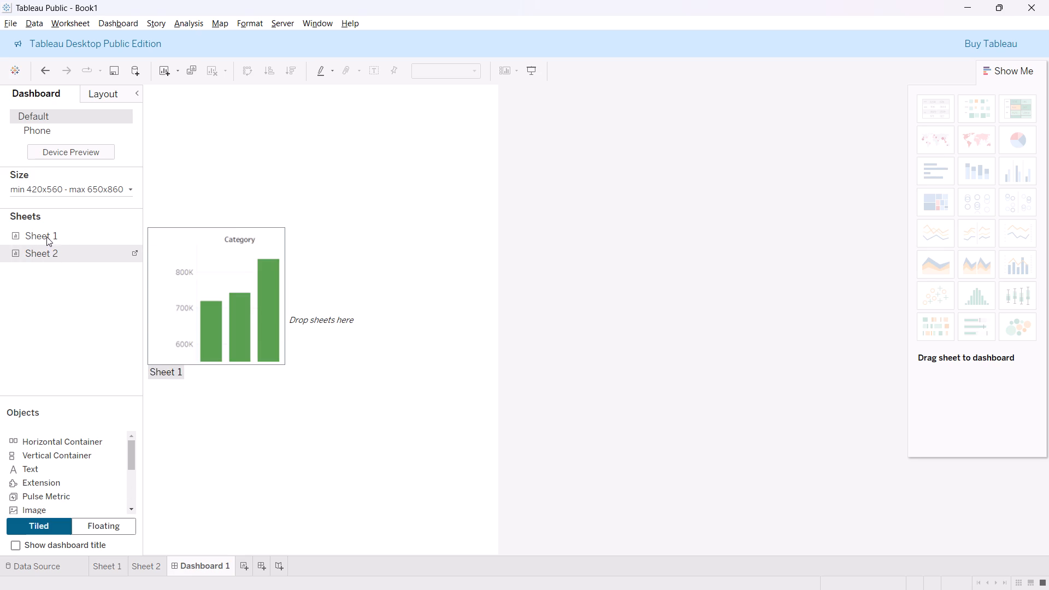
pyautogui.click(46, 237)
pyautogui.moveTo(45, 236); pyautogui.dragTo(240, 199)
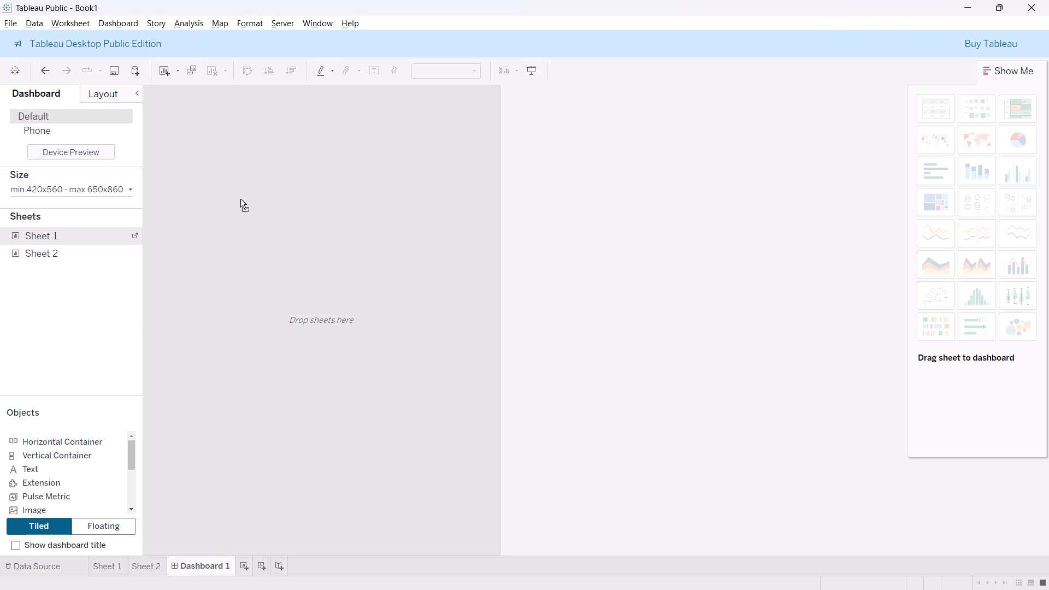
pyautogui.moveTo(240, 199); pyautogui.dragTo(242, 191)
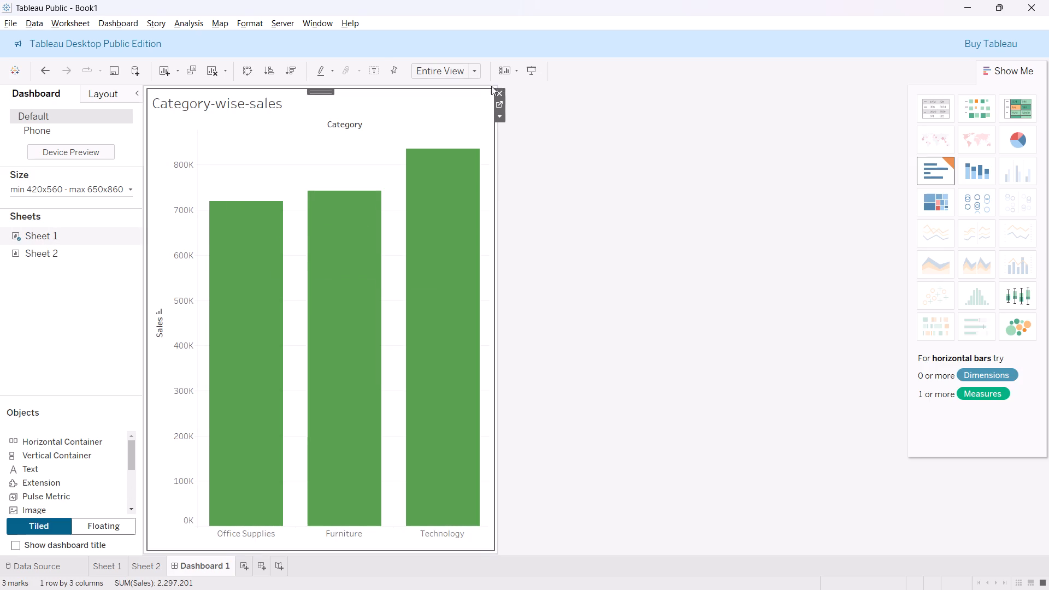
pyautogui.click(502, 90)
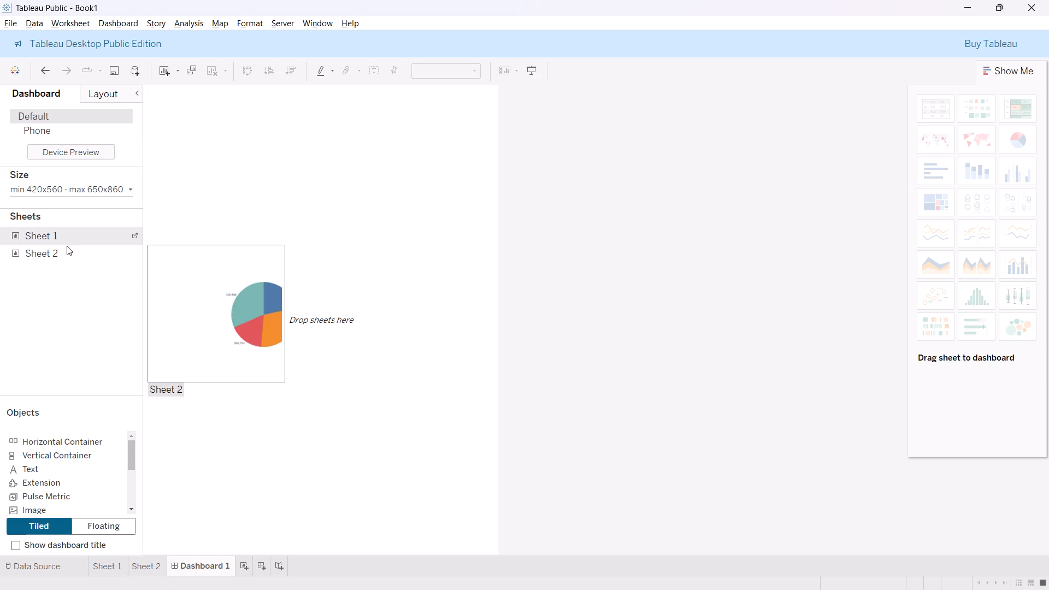
# Place Sheet 1 on the dashboard and add Sheet 2 with the pie chart above the bar chart.
pyautogui.click(58, 236)
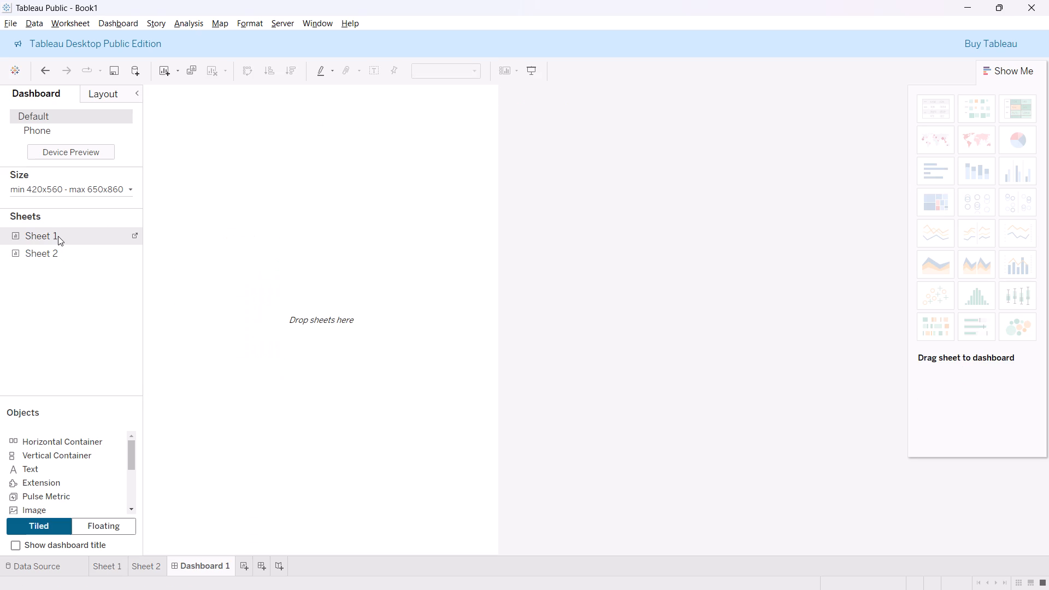
pyautogui.moveTo(58, 236); pyautogui.dragTo(222, 141)
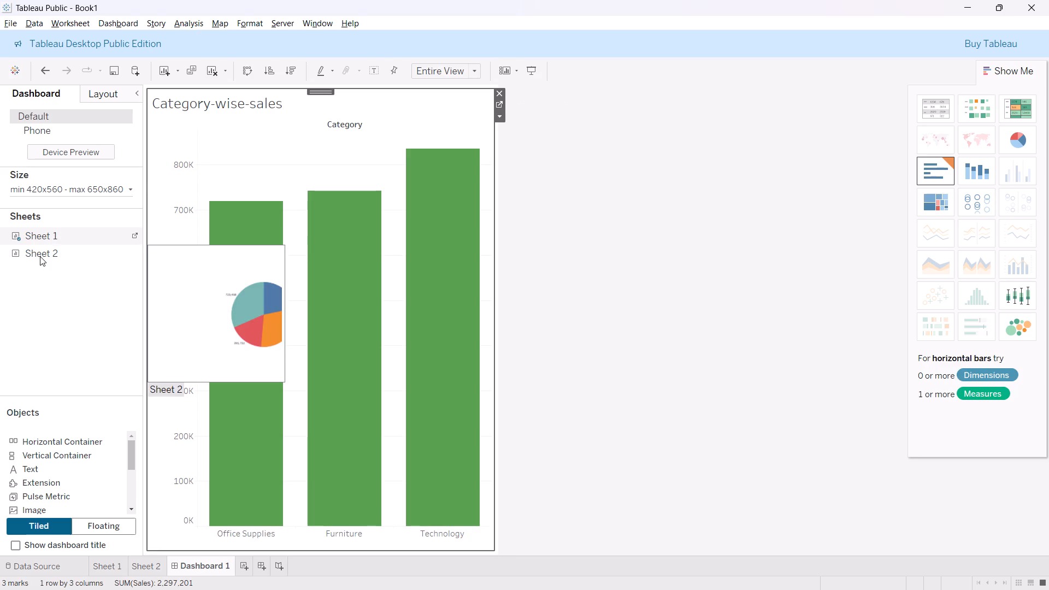
pyautogui.moveTo(40, 256); pyautogui.dragTo(419, 164)
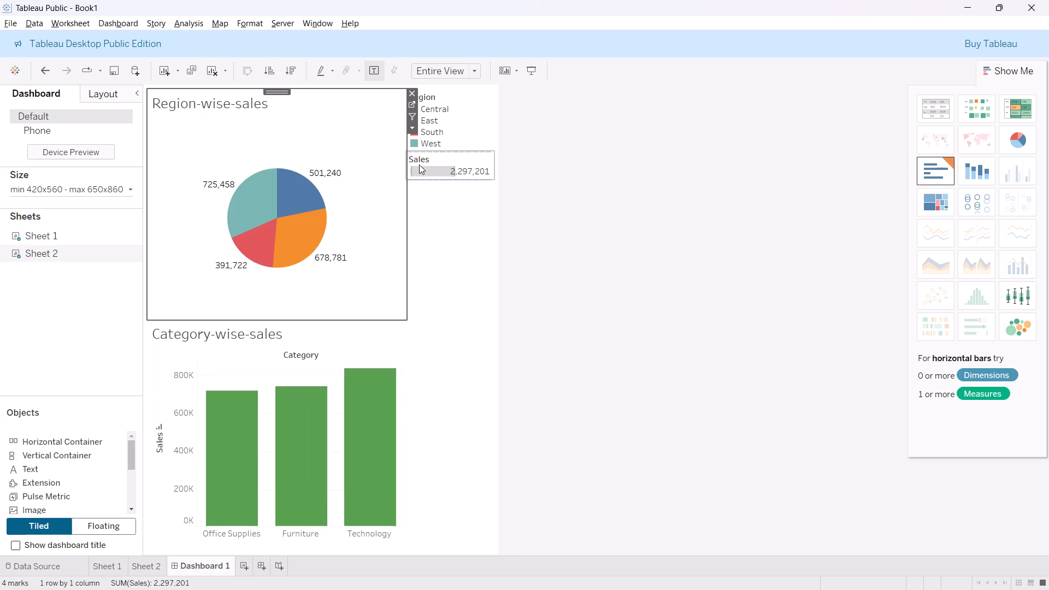
# Widen the legend column beside the Region-wise-sales and Category-wise-sales charts on the dashboard.
pyautogui.click(330, 342)
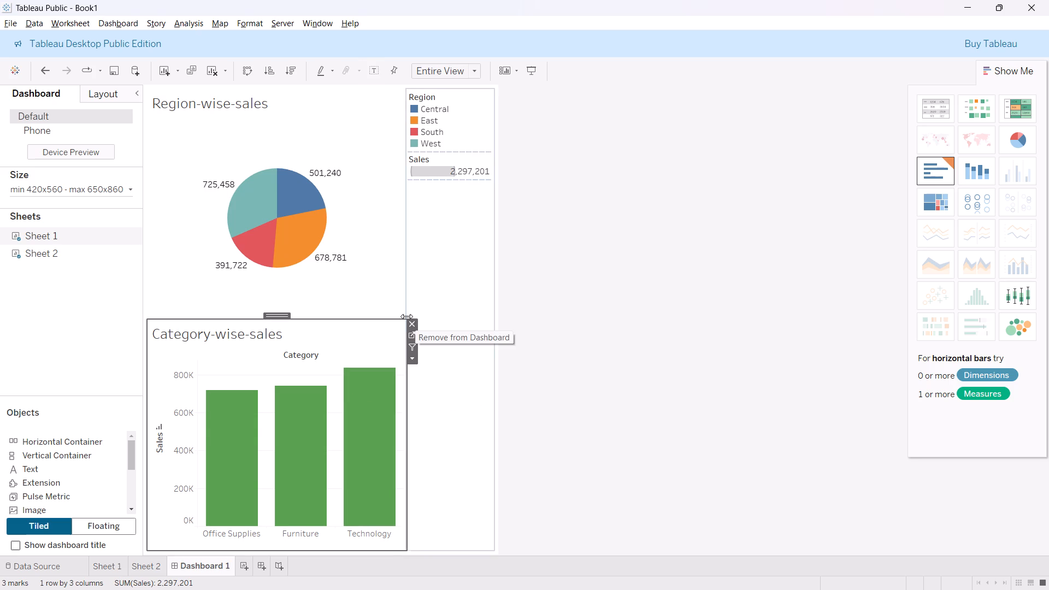
pyautogui.moveTo(405, 316); pyautogui.dragTo(391, 311)
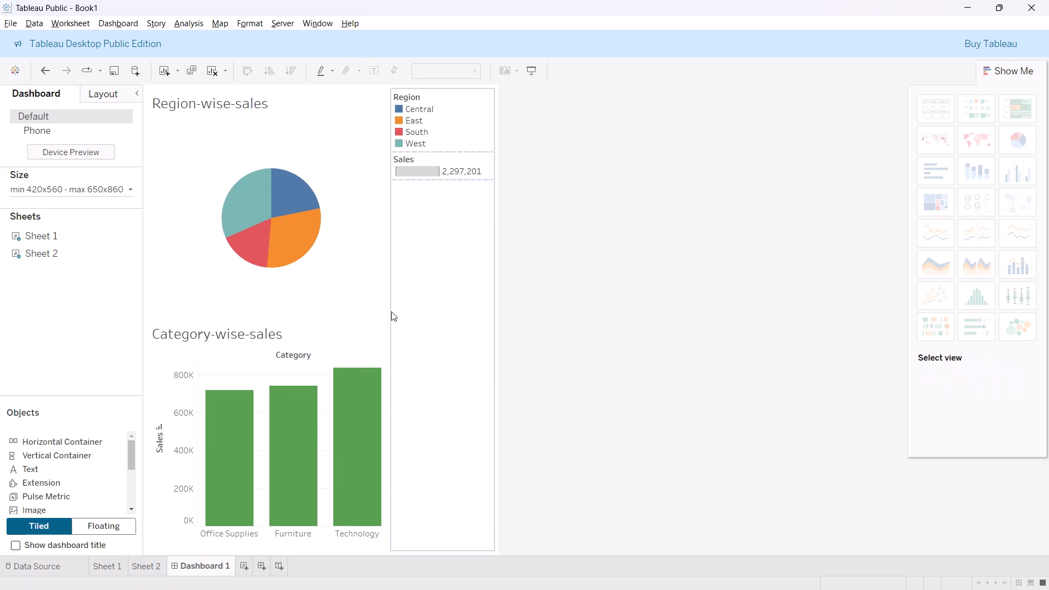
pyautogui.click(454, 335)
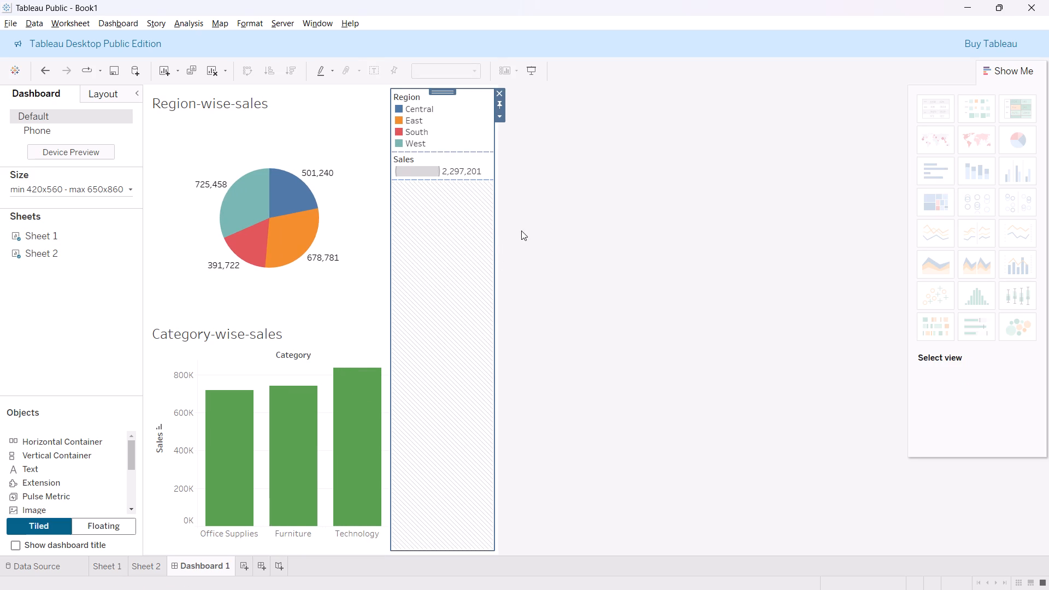
pyautogui.click(573, 222)
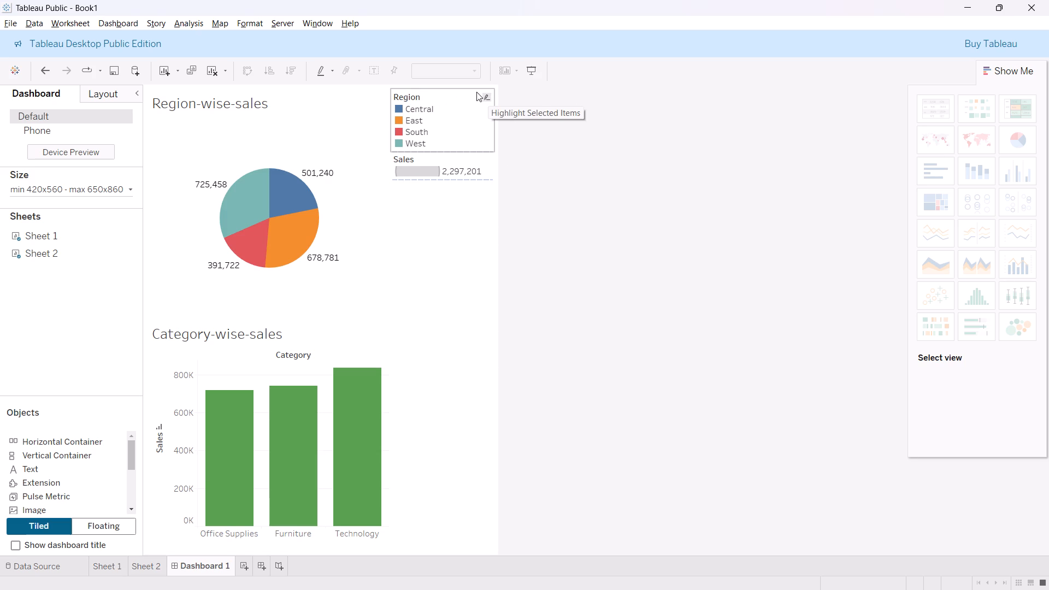
pyautogui.click(487, 96)
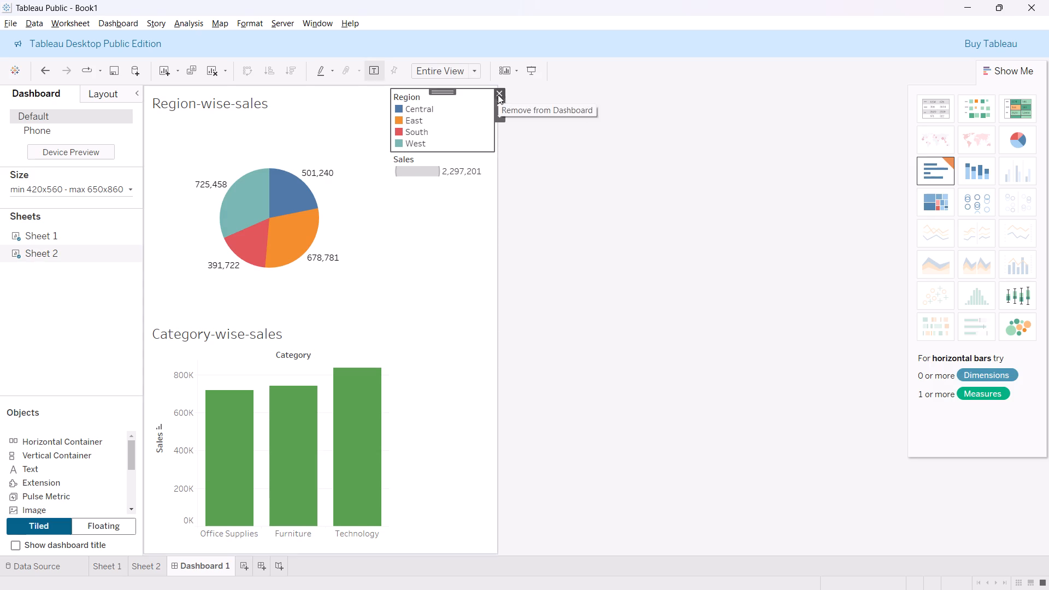
pyautogui.click(445, 241)
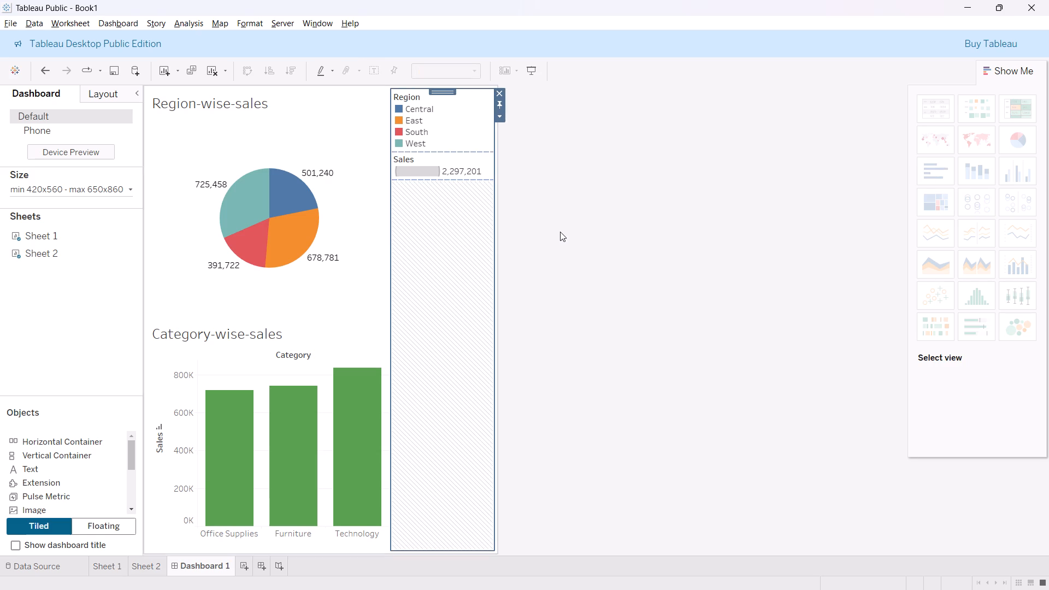
pyautogui.click(560, 232)
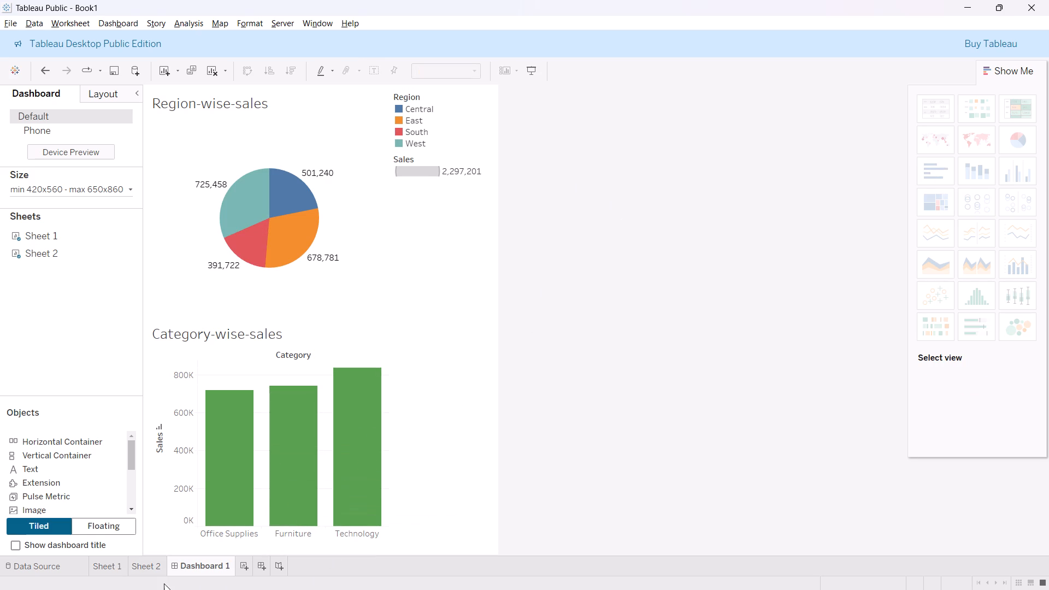
# Add a new worksheet and chart profit by state, with State on Columns and Profit on Rows.
pyautogui.click(148, 566)
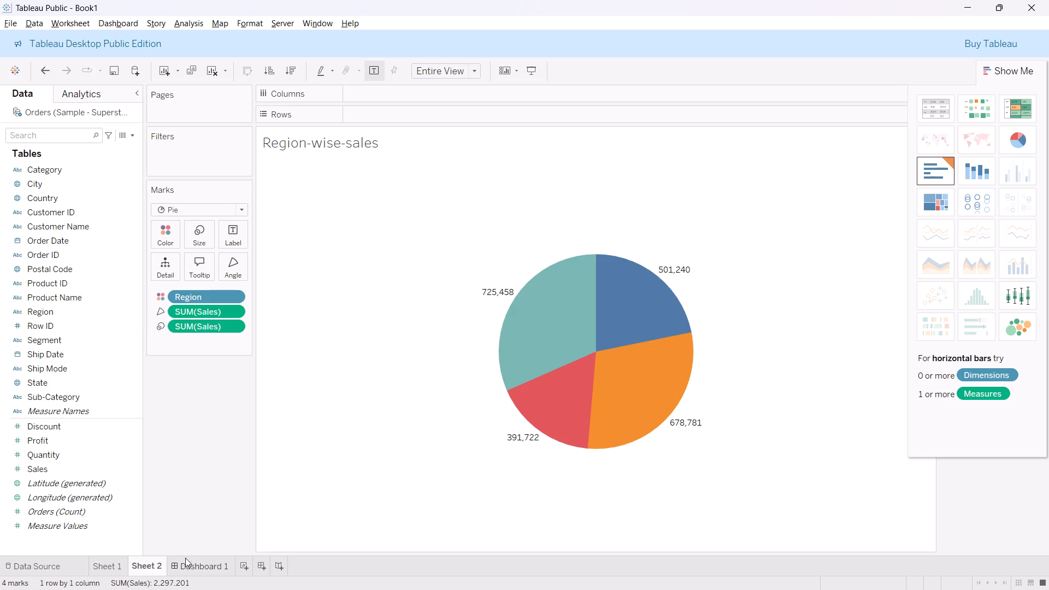
pyautogui.click(246, 563)
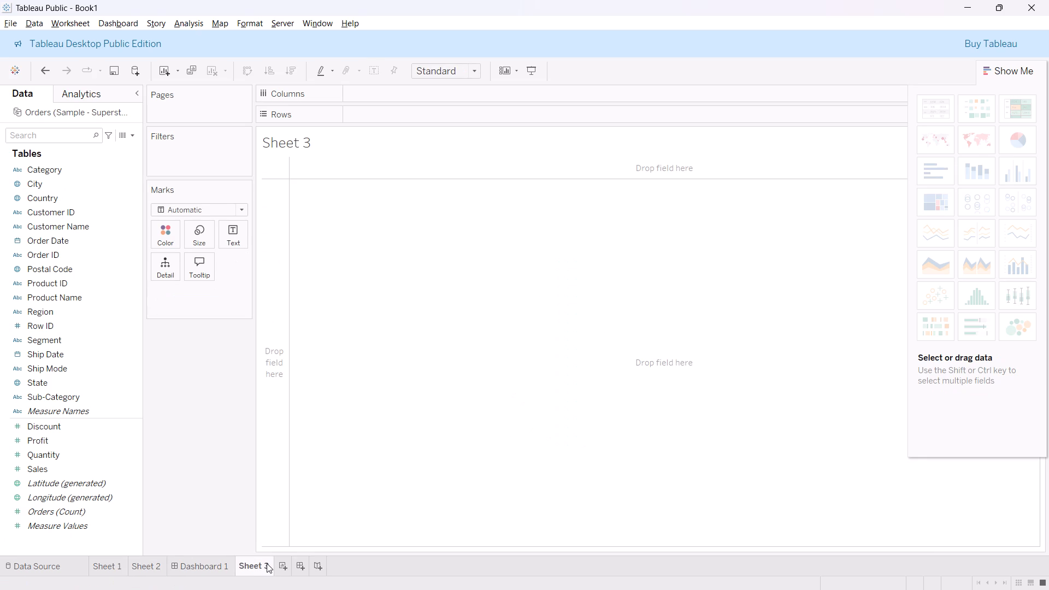
pyautogui.scroll(-1, 63, 331)
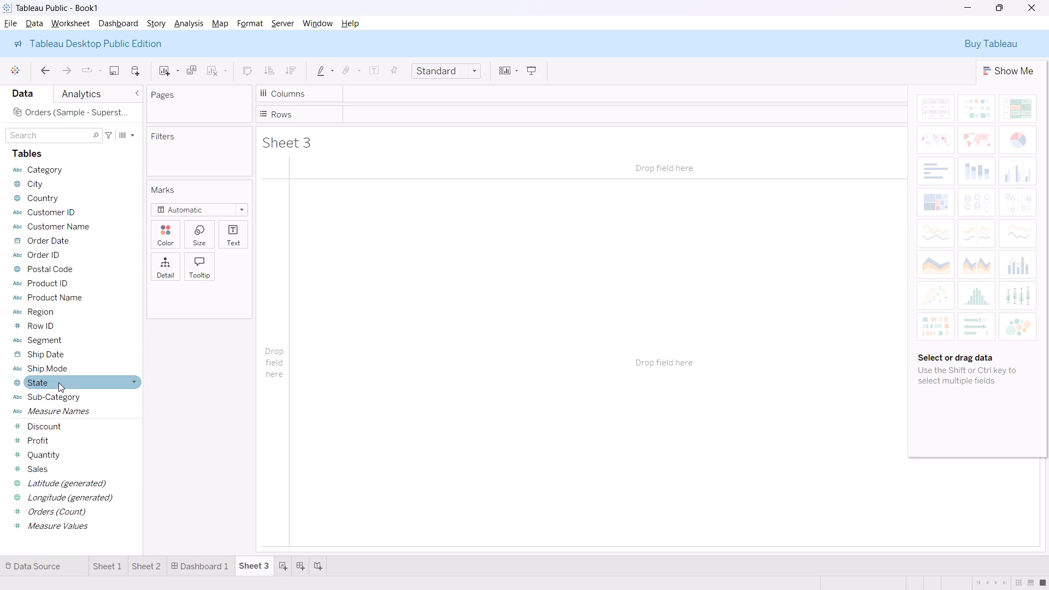
pyautogui.moveTo(58, 382); pyautogui.dragTo(400, 88)
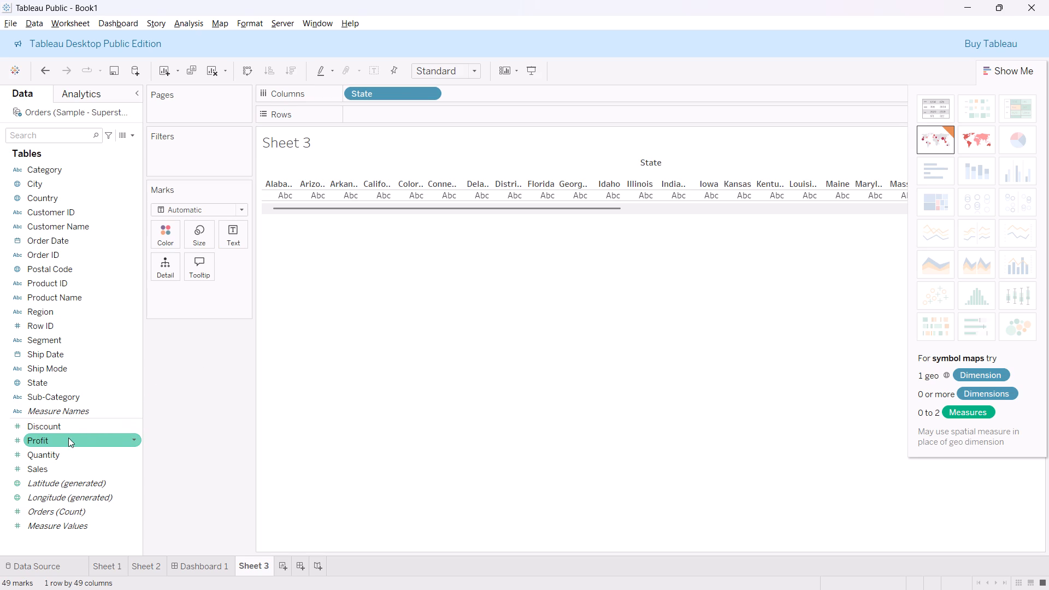
pyautogui.moveTo(61, 440); pyautogui.dragTo(506, 85)
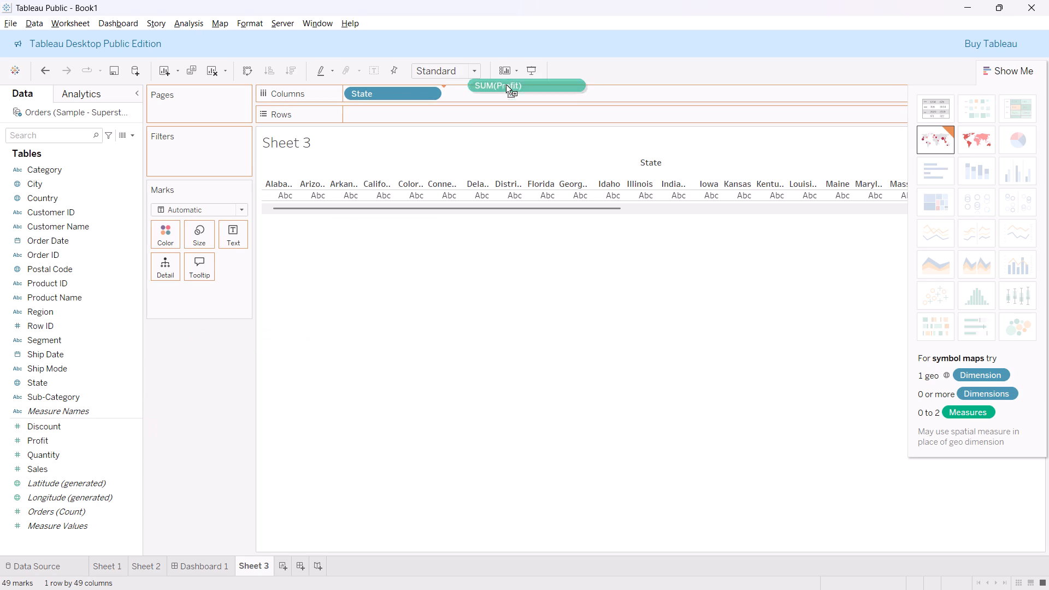
pyautogui.moveTo(506, 85); pyautogui.dragTo(435, 109)
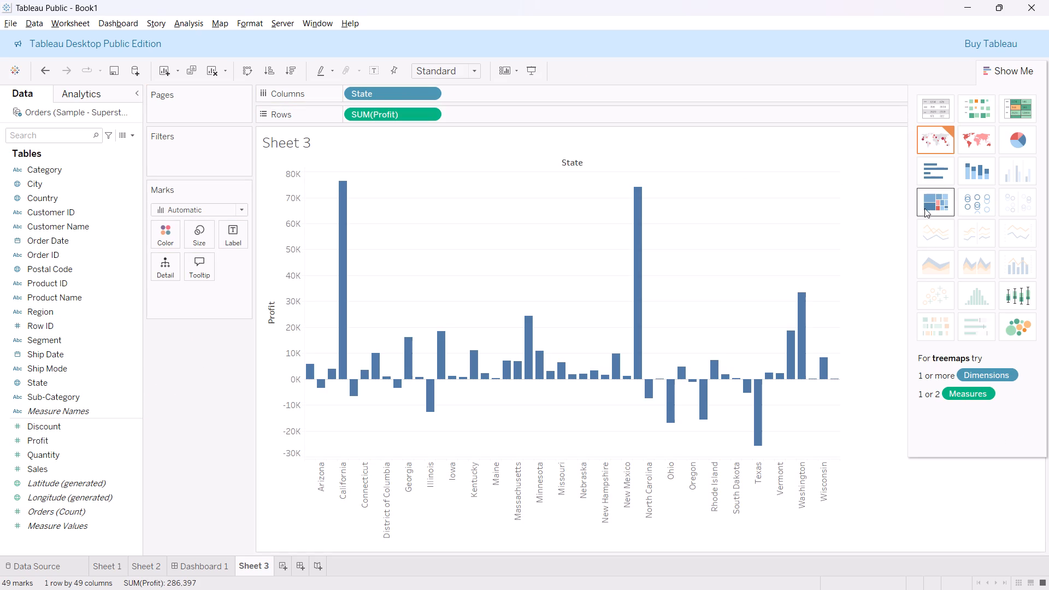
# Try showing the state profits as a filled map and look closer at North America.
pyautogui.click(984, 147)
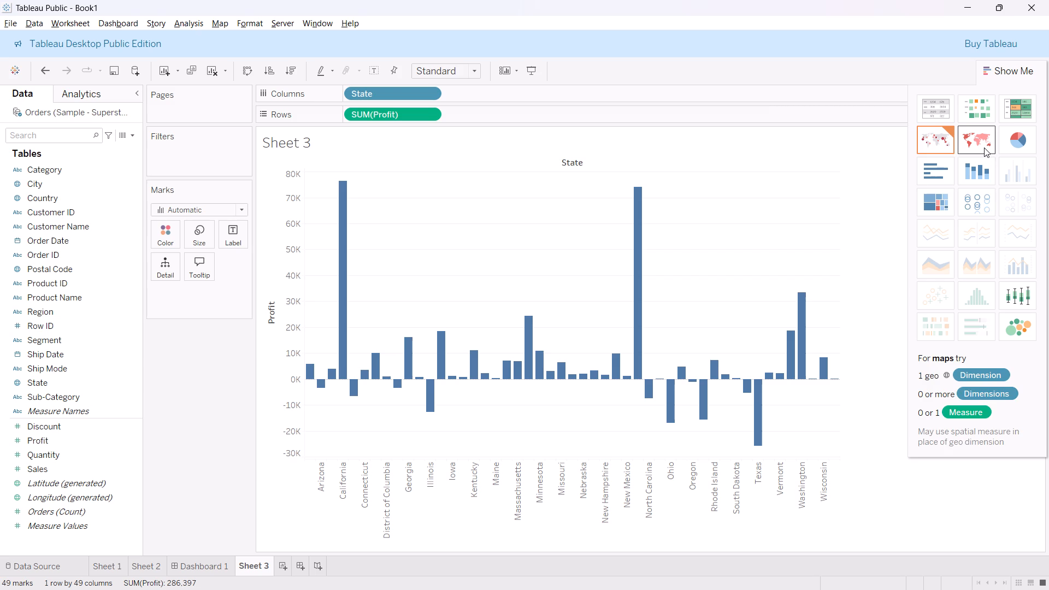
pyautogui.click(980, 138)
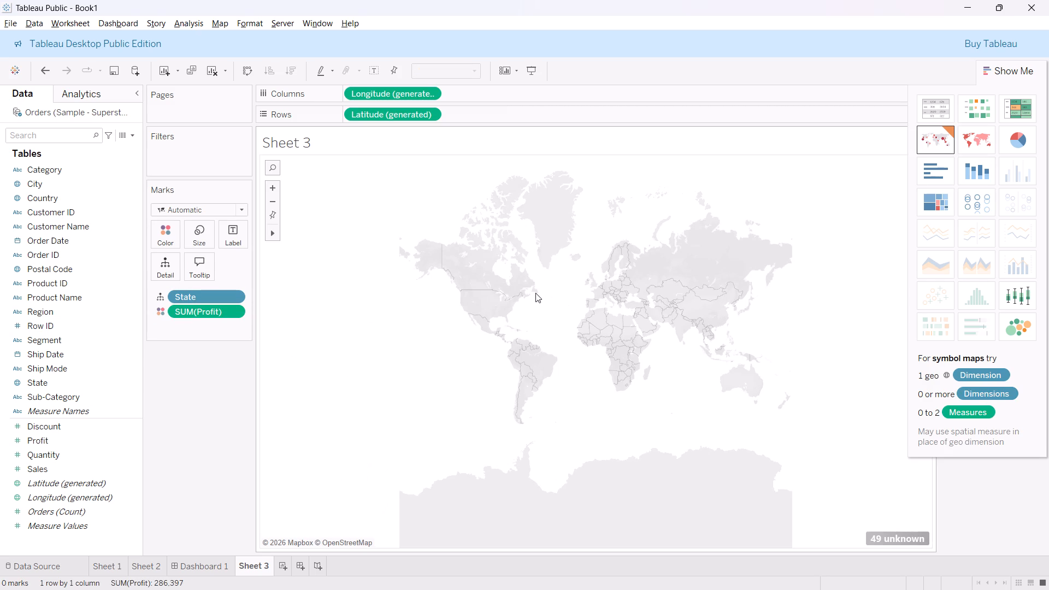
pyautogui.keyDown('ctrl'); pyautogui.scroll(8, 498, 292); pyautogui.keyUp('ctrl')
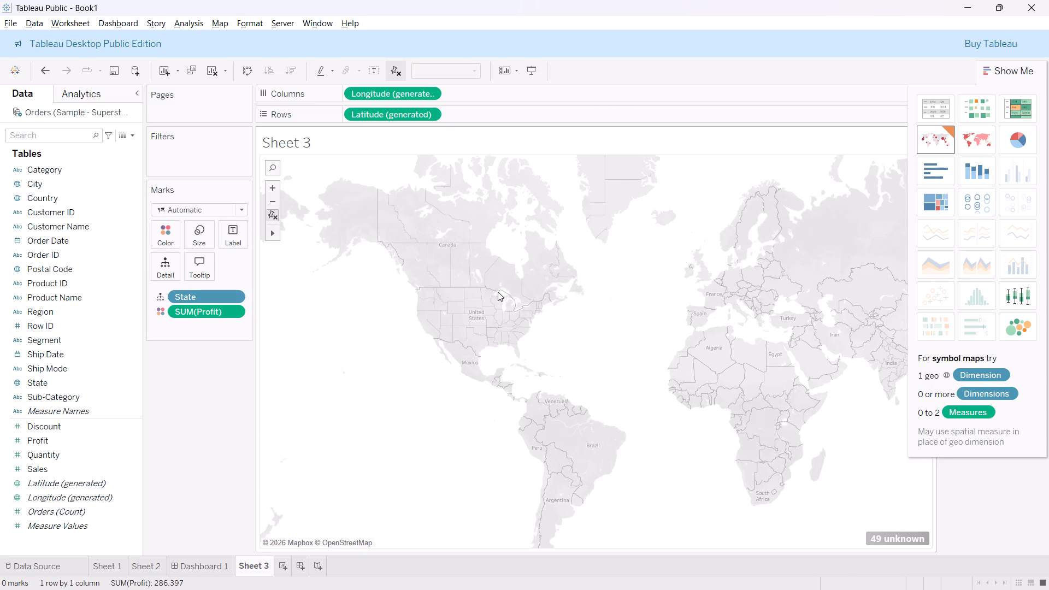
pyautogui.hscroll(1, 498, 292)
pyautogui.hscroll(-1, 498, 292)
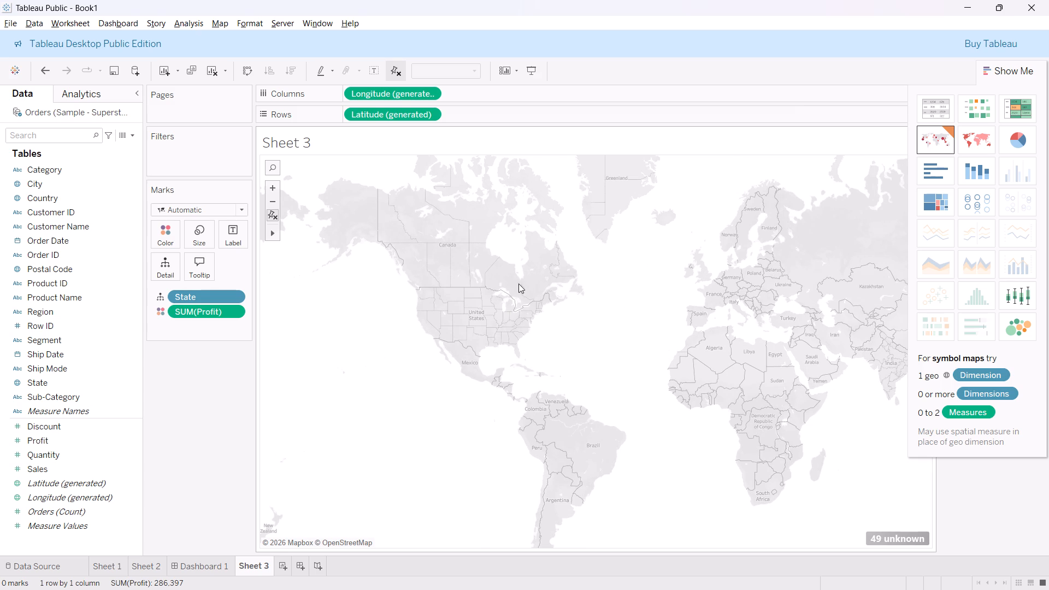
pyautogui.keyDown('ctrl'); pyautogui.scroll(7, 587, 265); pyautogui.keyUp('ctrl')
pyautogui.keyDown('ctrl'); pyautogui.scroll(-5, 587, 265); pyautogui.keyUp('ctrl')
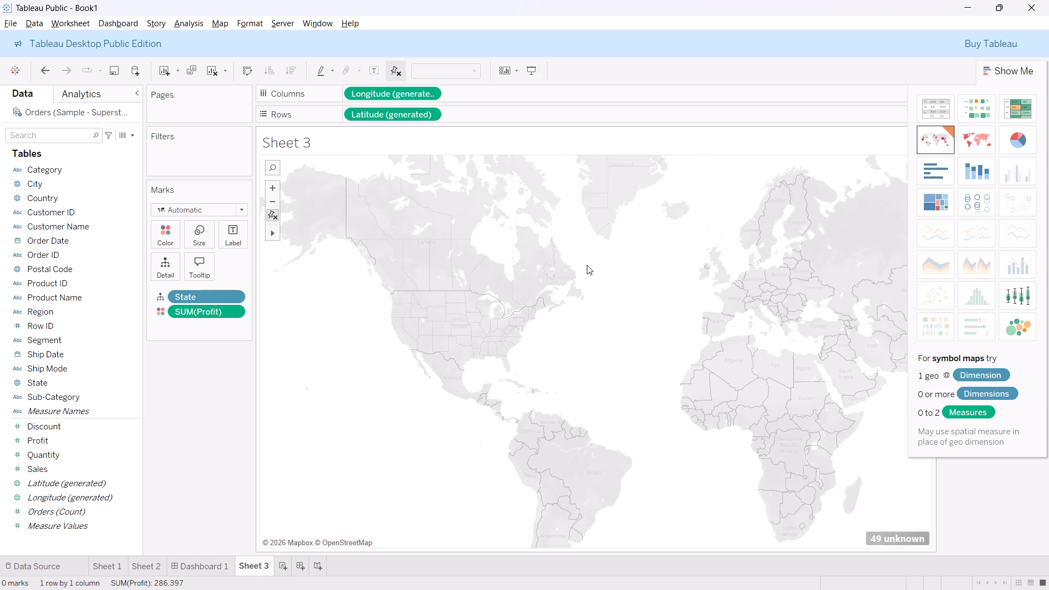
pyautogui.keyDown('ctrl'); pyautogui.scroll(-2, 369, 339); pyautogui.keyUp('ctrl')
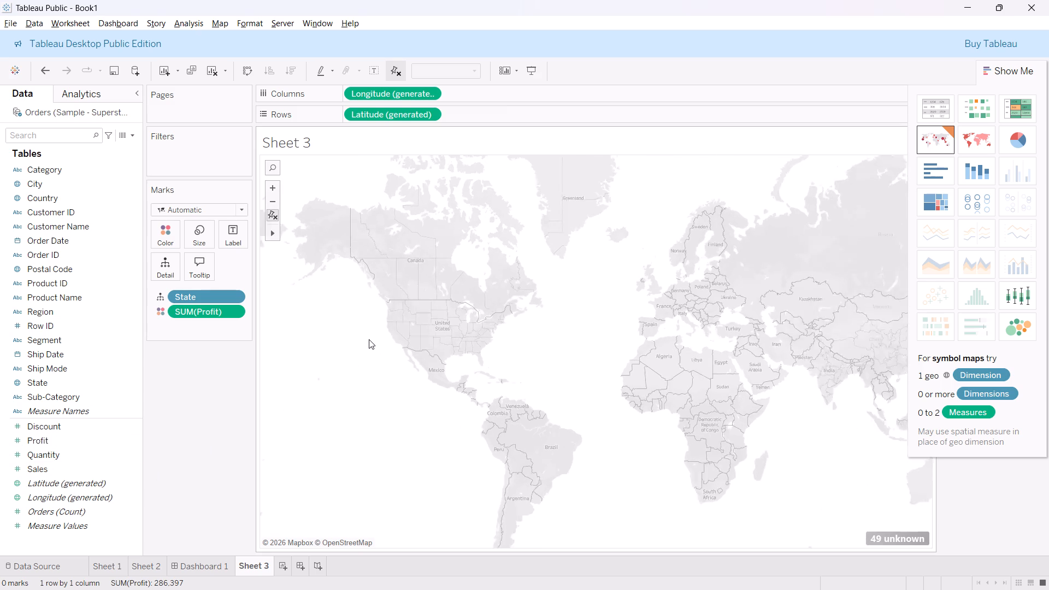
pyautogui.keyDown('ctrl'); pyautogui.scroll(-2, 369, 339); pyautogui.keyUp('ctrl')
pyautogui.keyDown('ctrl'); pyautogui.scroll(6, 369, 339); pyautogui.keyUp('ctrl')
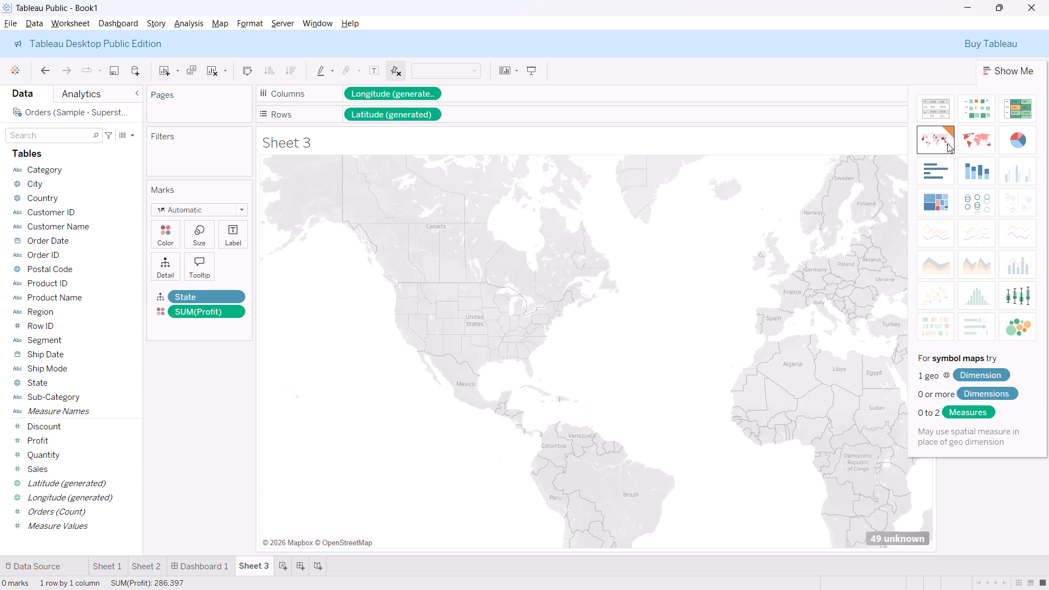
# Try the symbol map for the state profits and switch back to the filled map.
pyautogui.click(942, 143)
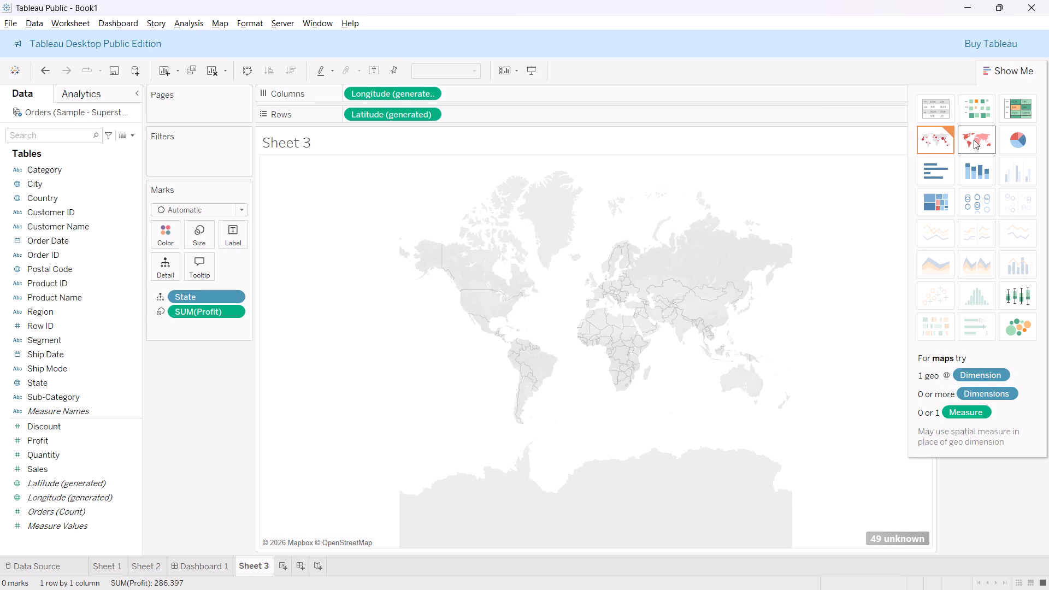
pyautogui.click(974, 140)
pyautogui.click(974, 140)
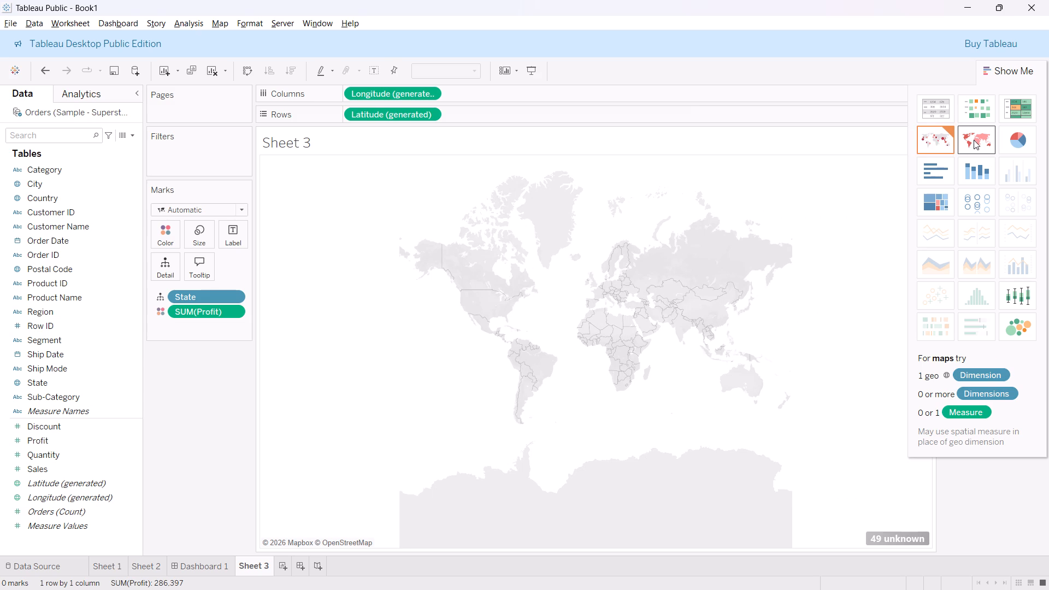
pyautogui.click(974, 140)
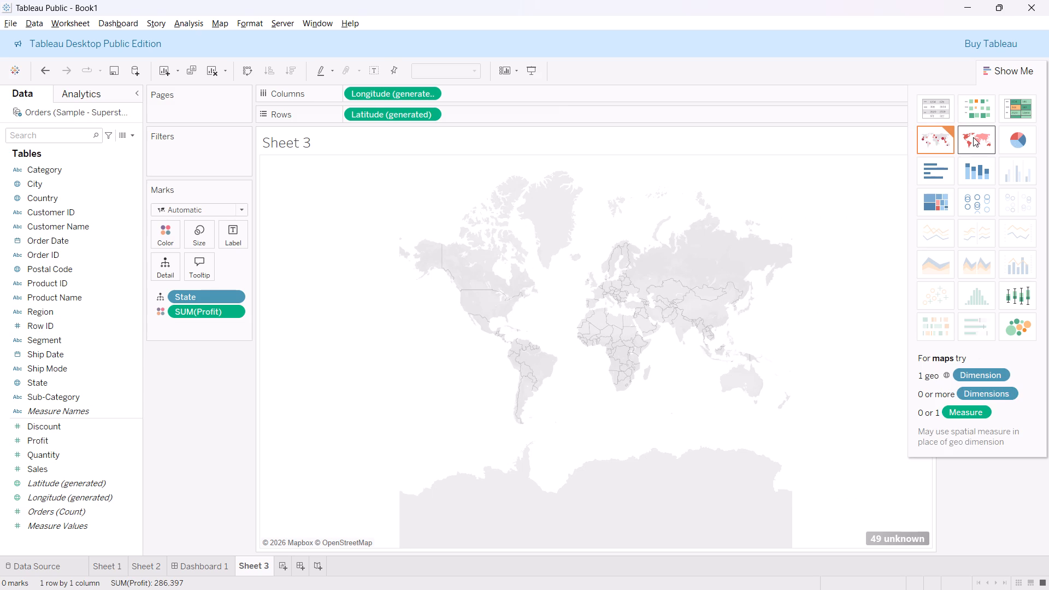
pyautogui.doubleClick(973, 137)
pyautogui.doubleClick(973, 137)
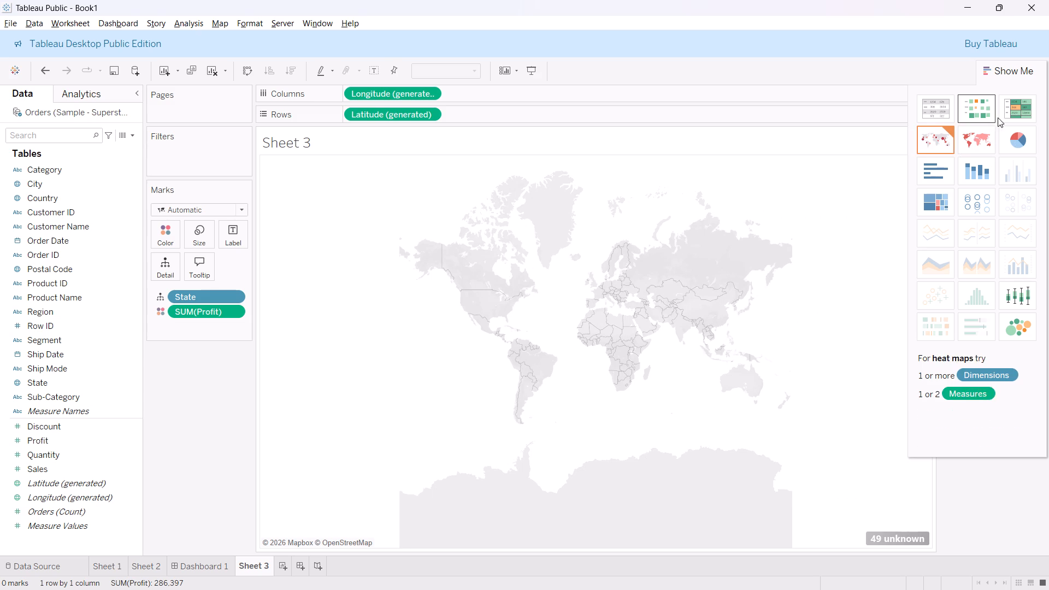
# Change the state profit view on Sheet 3 to a highlight table.
pyautogui.click(1012, 100)
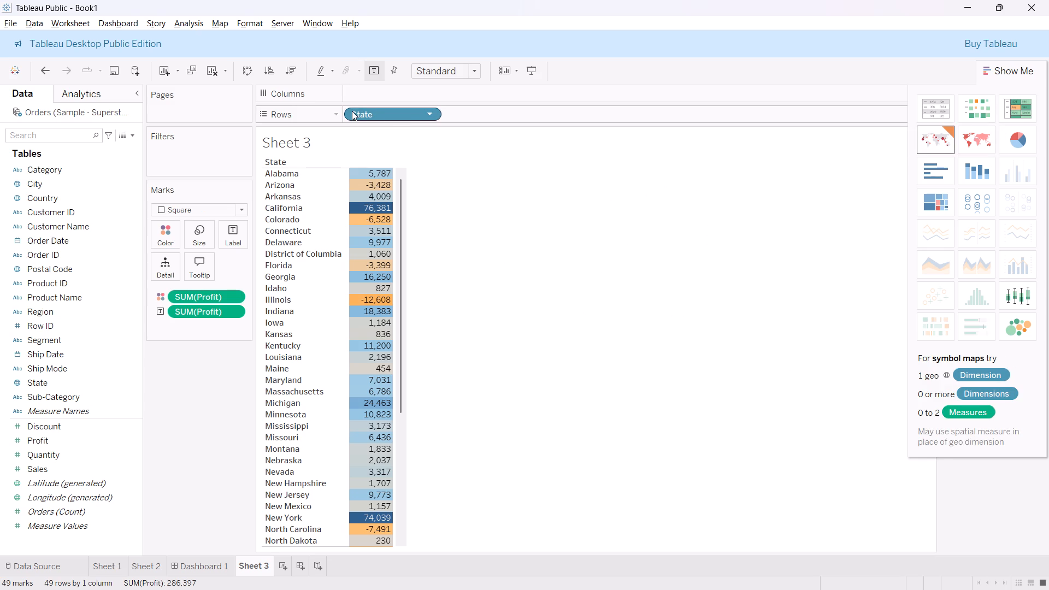
# Remove the State field from Rows on Sheet 3.
pyautogui.click(405, 114)
pyautogui.moveTo(405, 114); pyautogui.dragTo(225, 296)
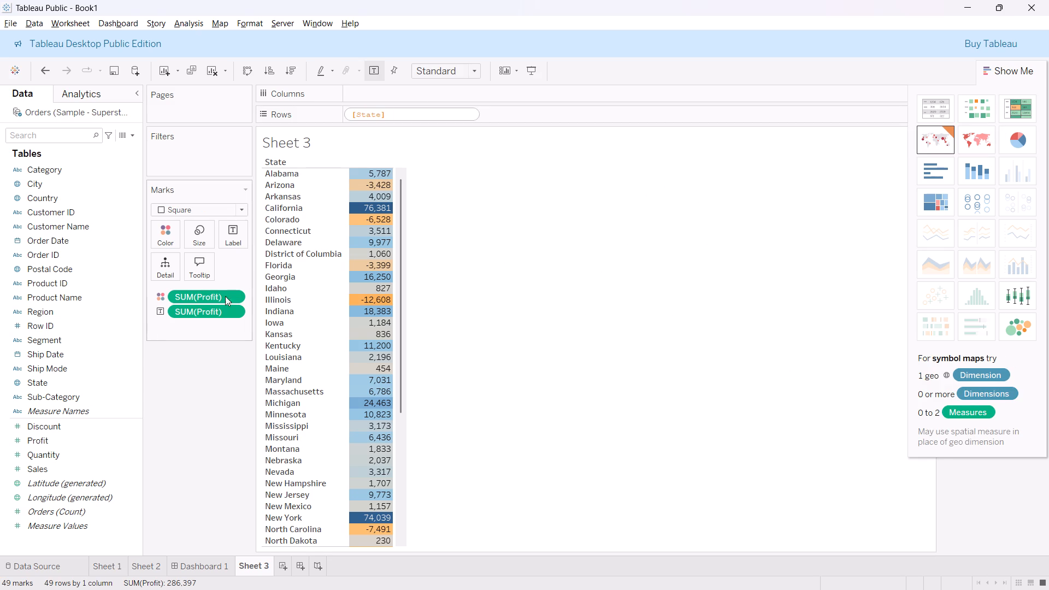
pyautogui.moveTo(225, 296); pyautogui.dragTo(432, 214)
pyautogui.click(432, 214)
pyautogui.moveTo(412, 111); pyautogui.dragTo(196, 317)
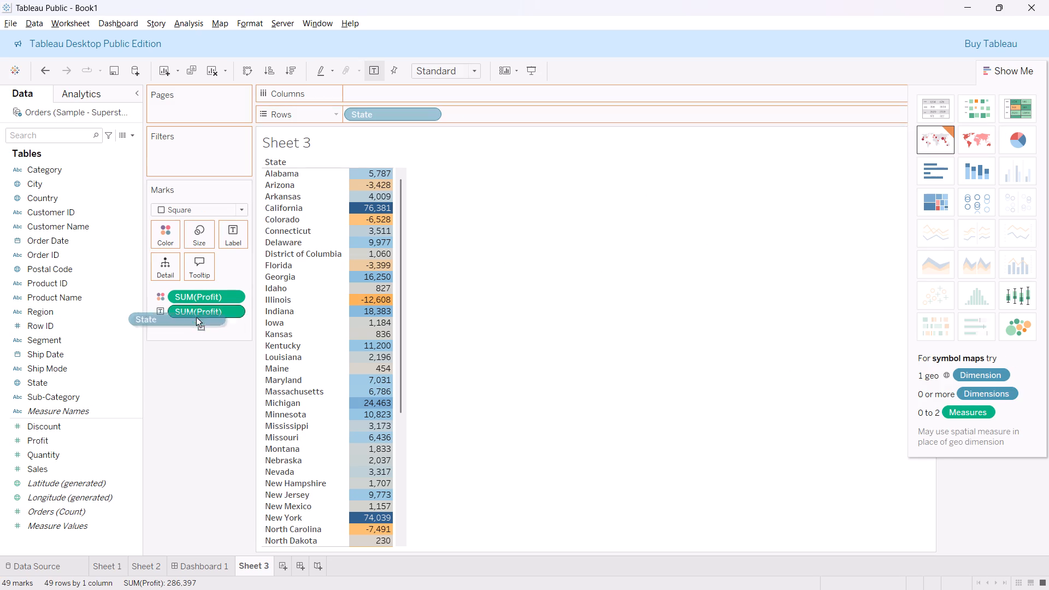
pyautogui.moveTo(196, 317); pyautogui.dragTo(132, 389)
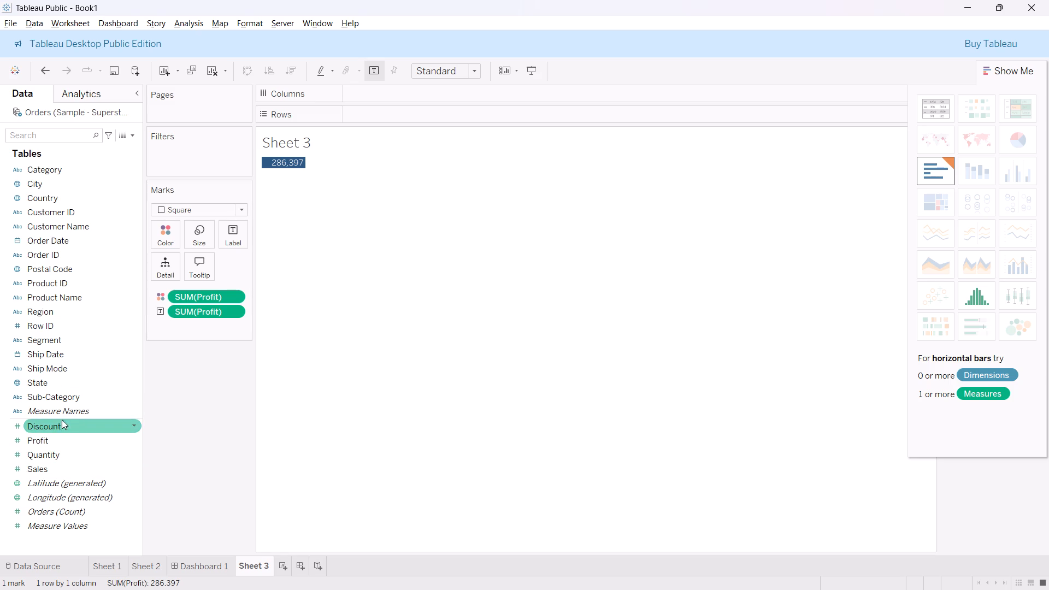
# Place Profit on Rows and State on Columns of Sheet 3.
pyautogui.moveTo(63, 436); pyautogui.dragTo(378, 113)
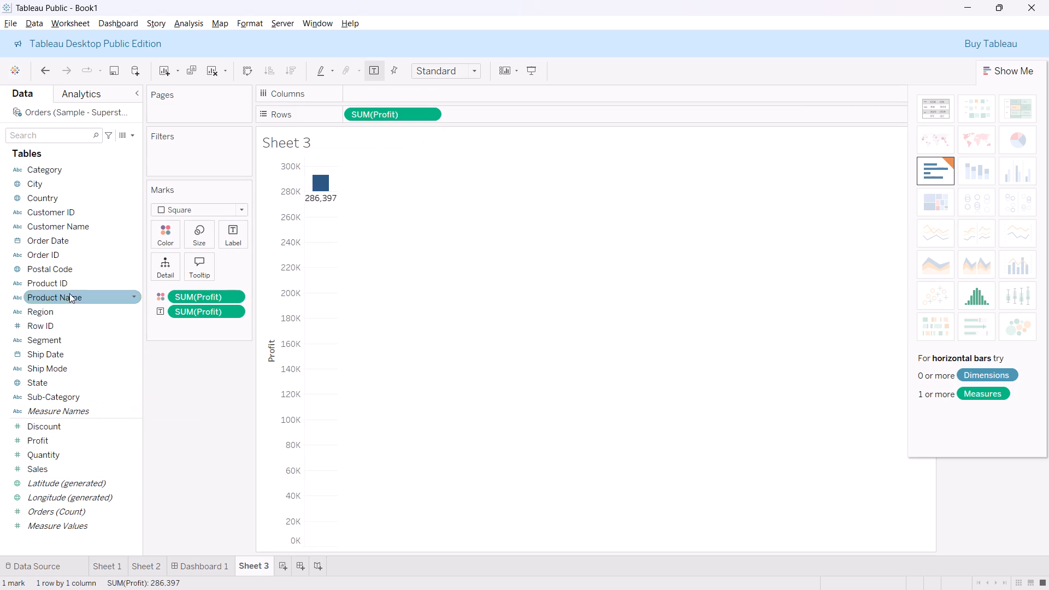
pyautogui.moveTo(45, 381); pyautogui.dragTo(363, 91)
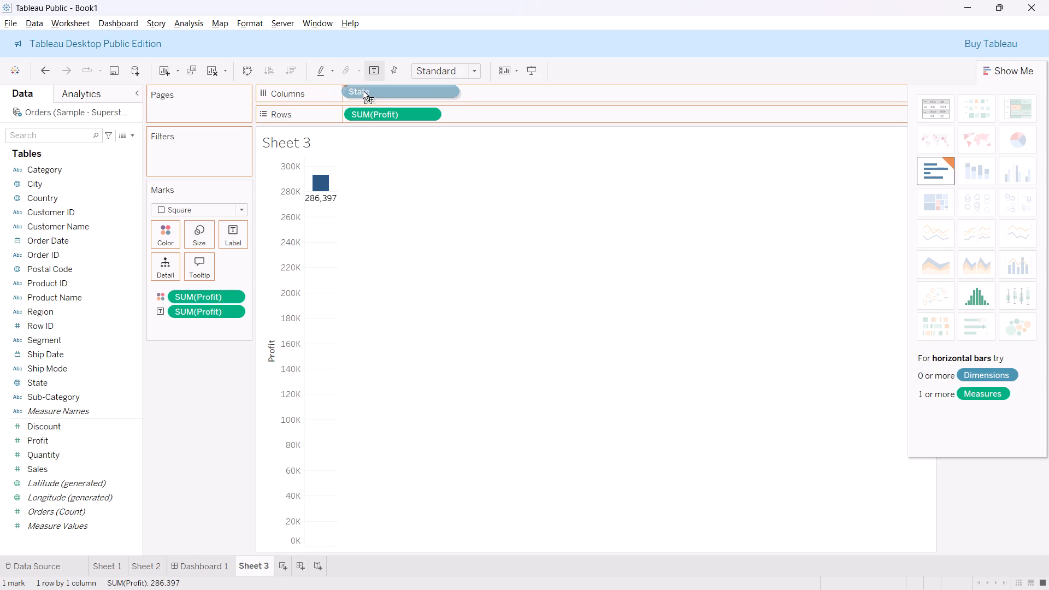
pyautogui.moveTo(363, 91); pyautogui.dragTo(366, 92)
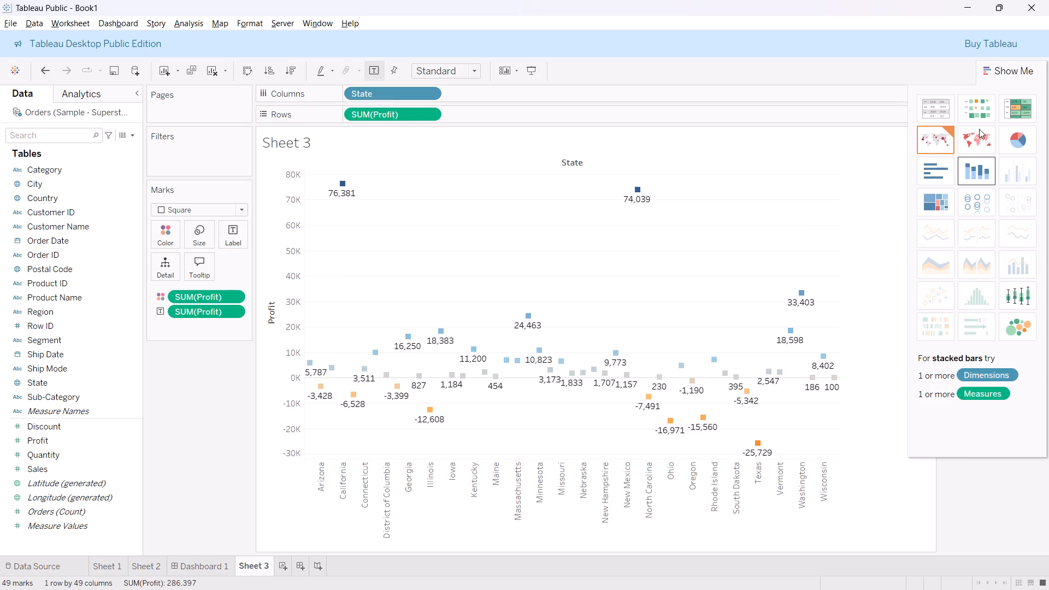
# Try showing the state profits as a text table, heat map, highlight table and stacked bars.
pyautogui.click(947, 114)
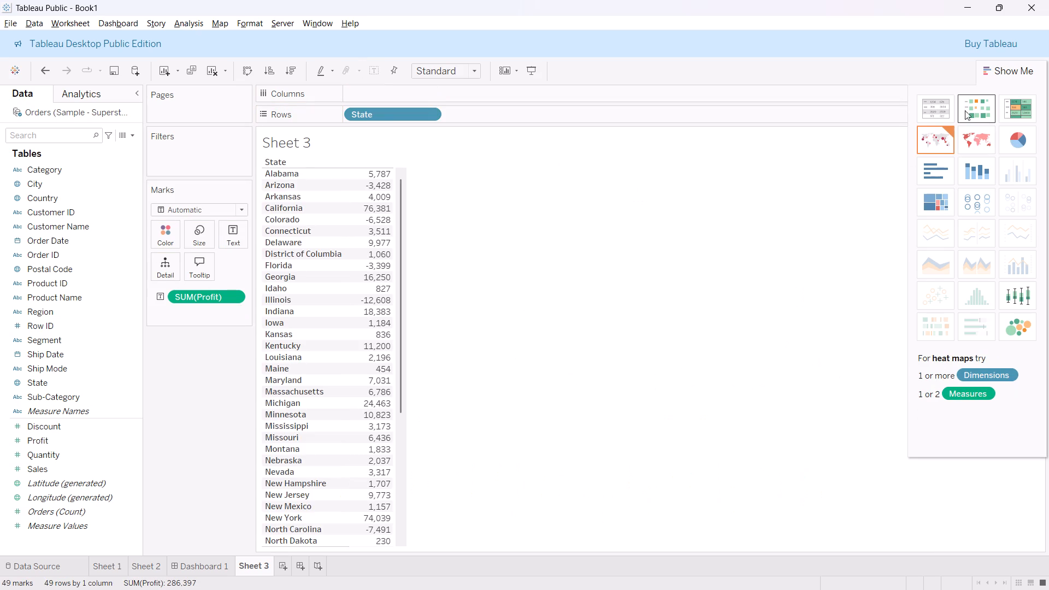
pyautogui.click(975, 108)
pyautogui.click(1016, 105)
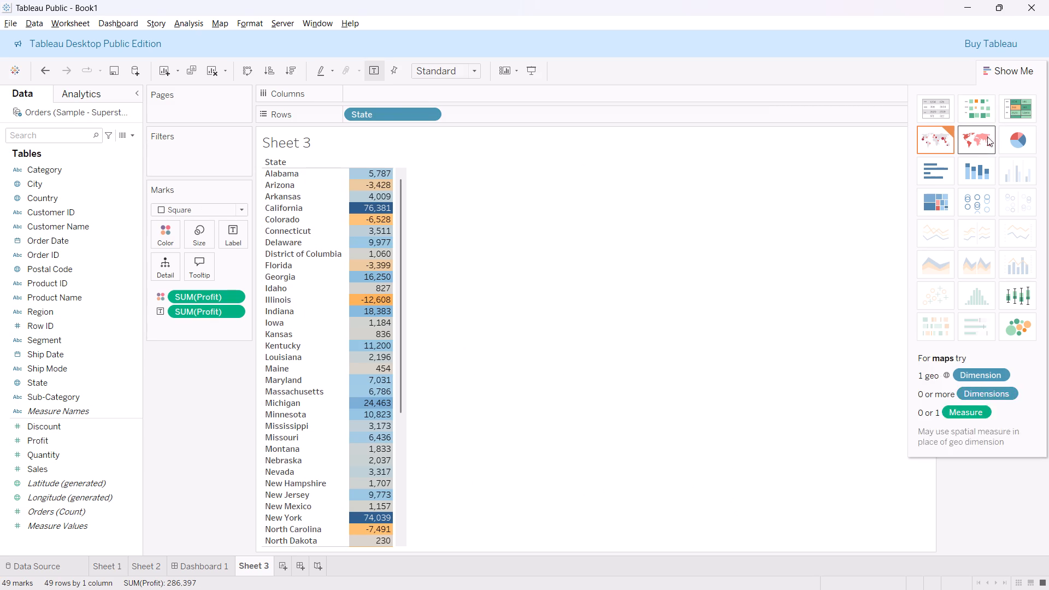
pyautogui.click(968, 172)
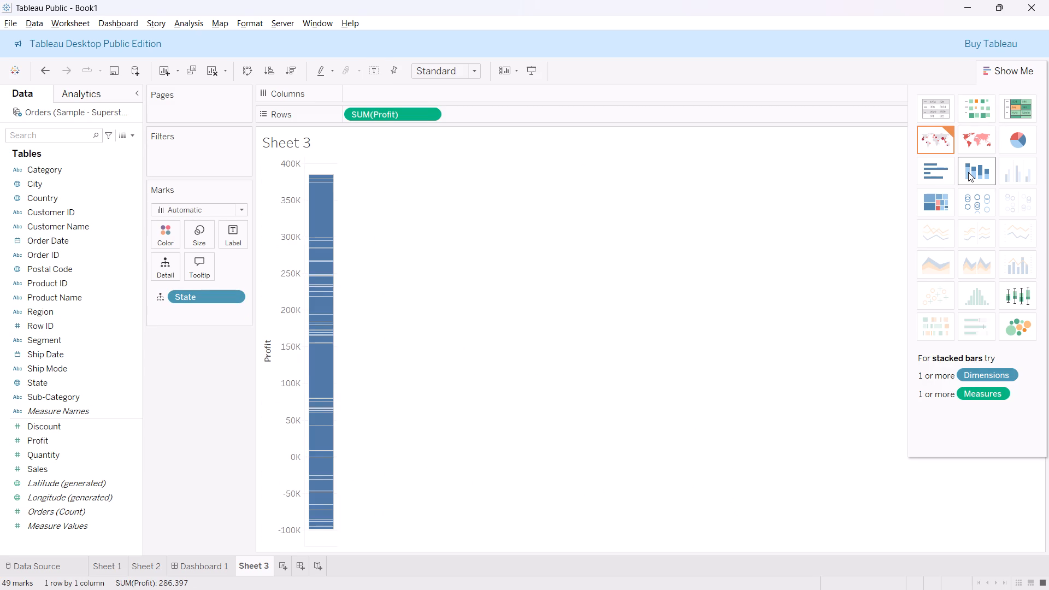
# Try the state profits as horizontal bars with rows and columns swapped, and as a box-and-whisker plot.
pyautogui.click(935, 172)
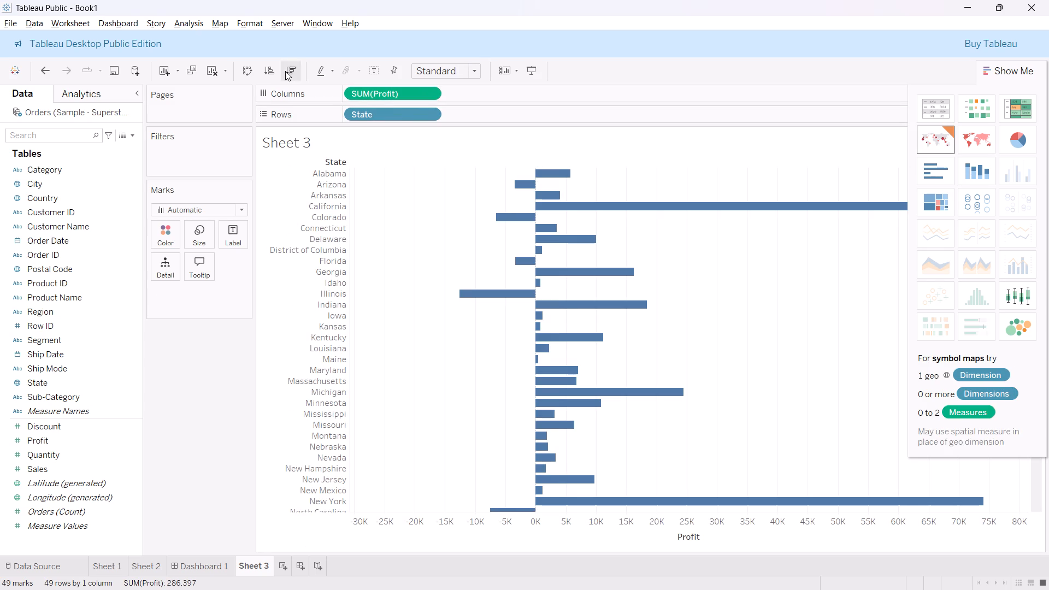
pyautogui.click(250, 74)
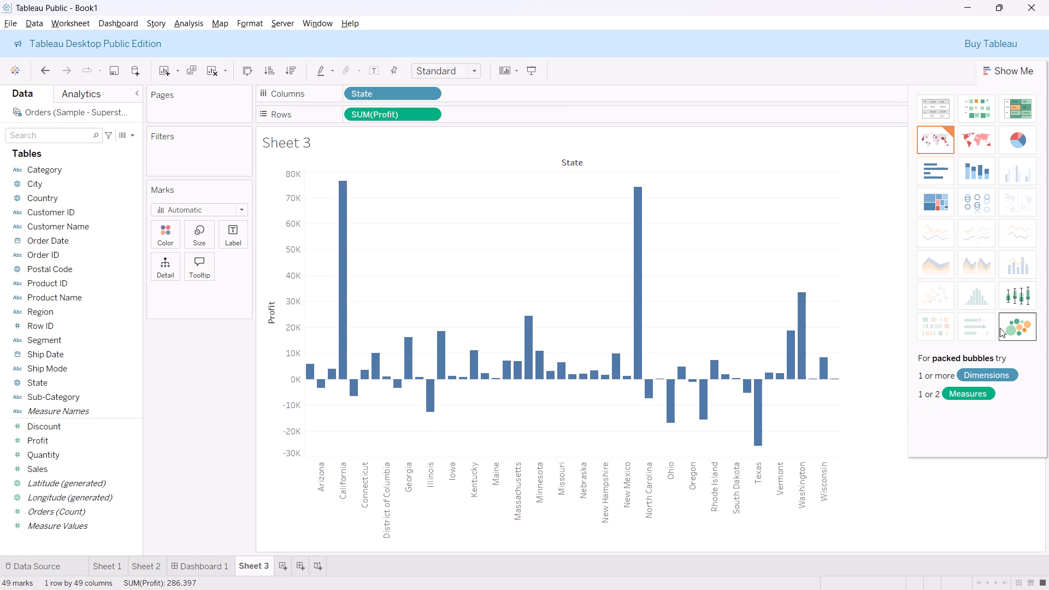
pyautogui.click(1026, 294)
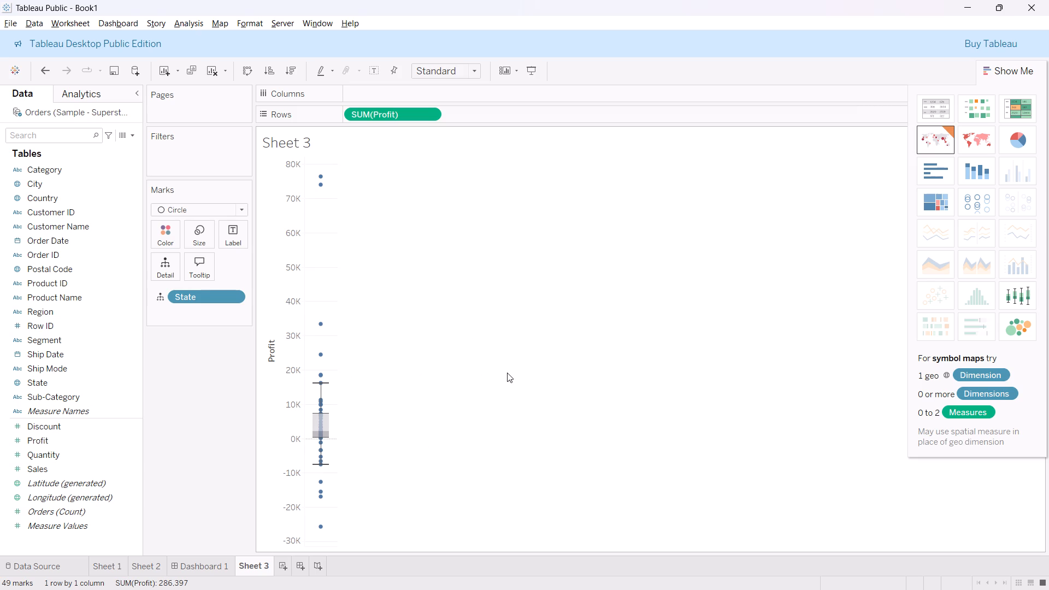
# Show the state profits as horizontal bars and swap rows and columns to make the bars vertical.
pyautogui.click(941, 173)
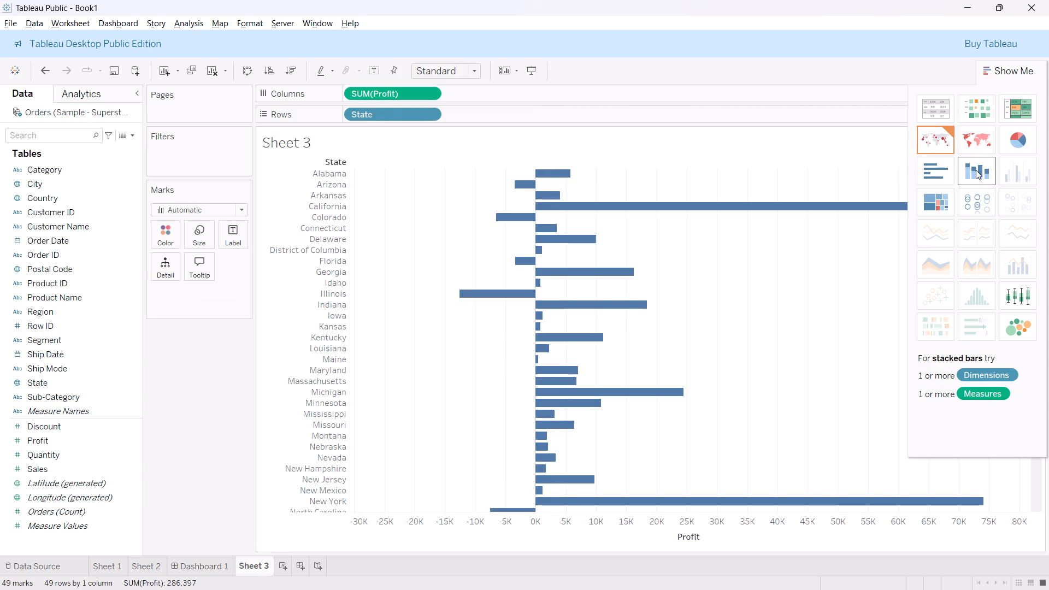
pyautogui.click(976, 170)
pyautogui.click(935, 170)
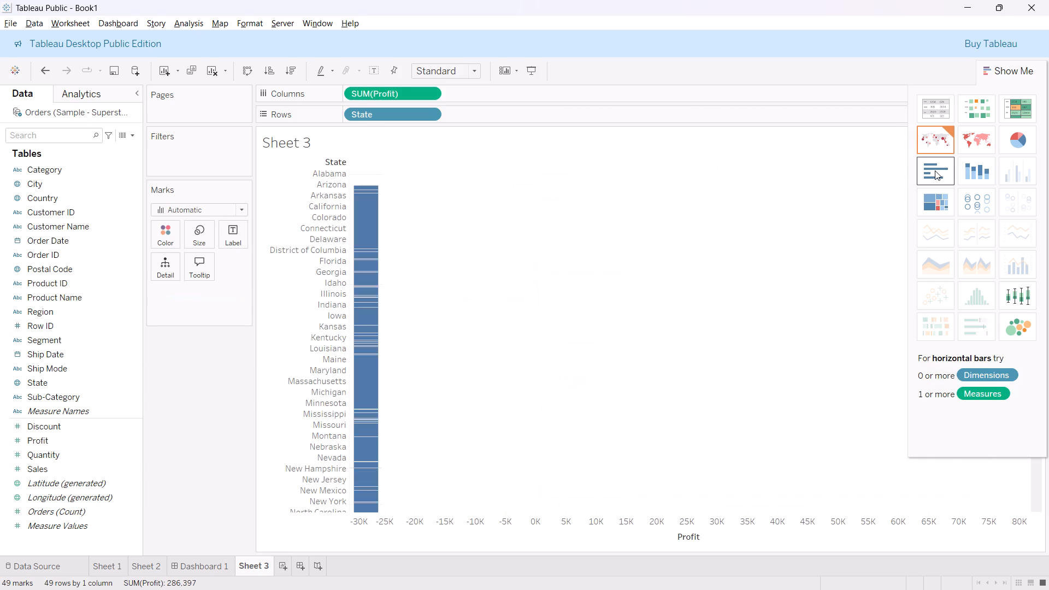
pyautogui.click(254, 70)
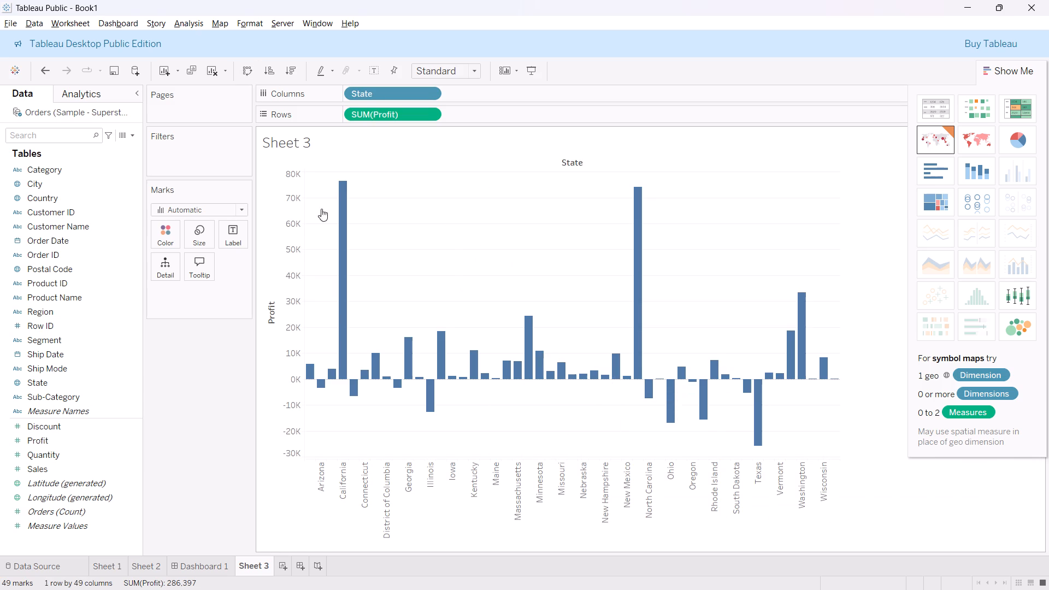
# Change the title of the Sheet 3 chart to State-wise-profit.
pyautogui.doubleClick(296, 145)
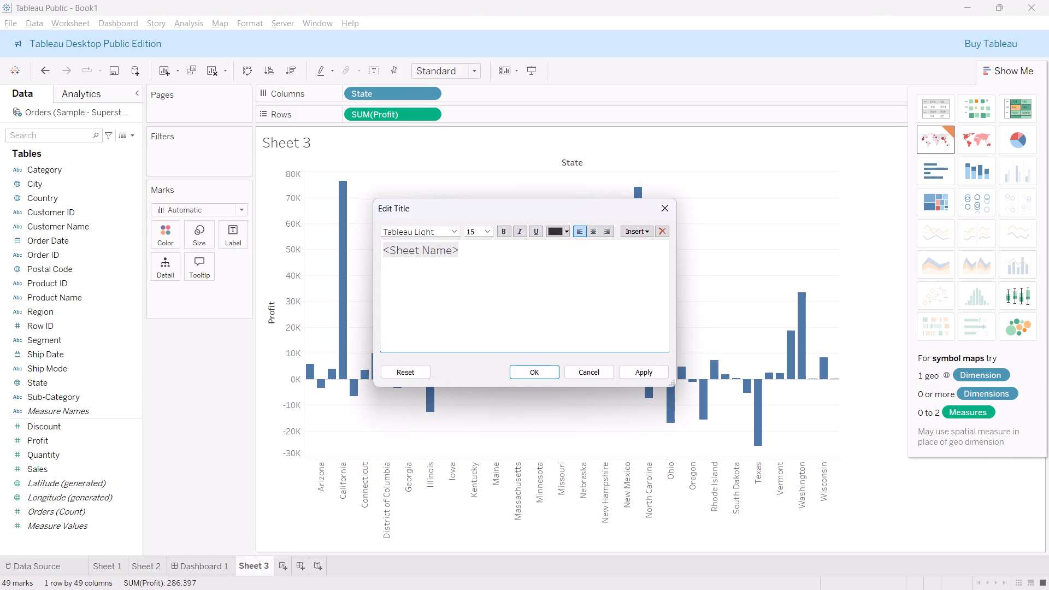
pyautogui.hotkey('ctrl', 'a')
pyautogui.write('Satte')
pyautogui.press('BackSpace')
pyautogui.press('BackSpace')
pyautogui.press('BackSpace')
pyautogui.press('BackSpace')
pyautogui.write('tate-')
pyautogui.write('wias')
pyautogui.press('BackSpace')
pyautogui.press('e')
pyautogui.press('BackSpace')
pyautogui.press('BackSpace')
pyautogui.write('se-')
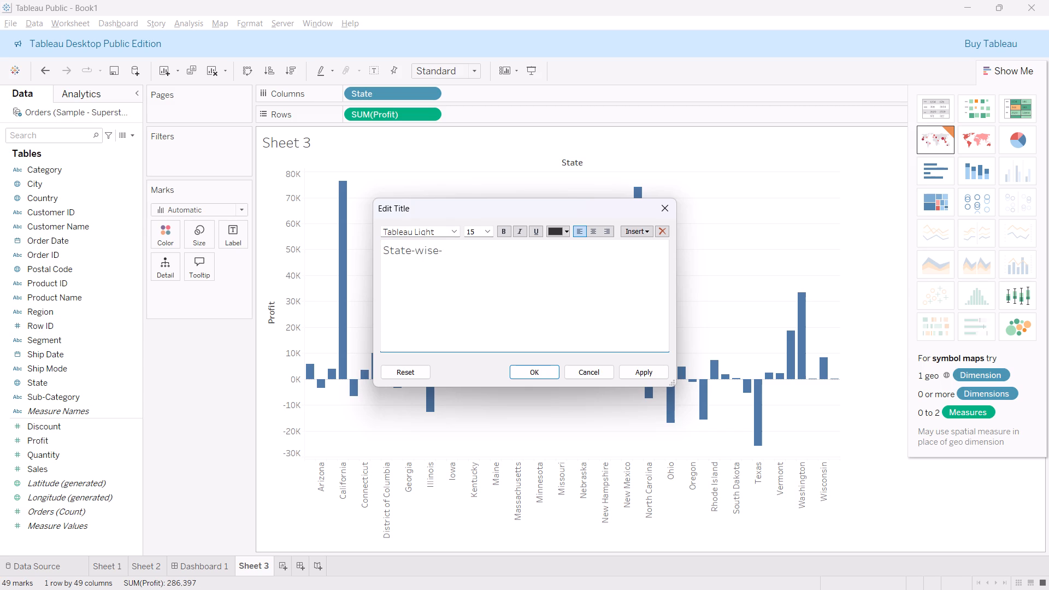
pyautogui.write('sales')
pyautogui.press('BackSpace')
pyautogui.press('BackSpace')
pyautogui.press('BackSpace')
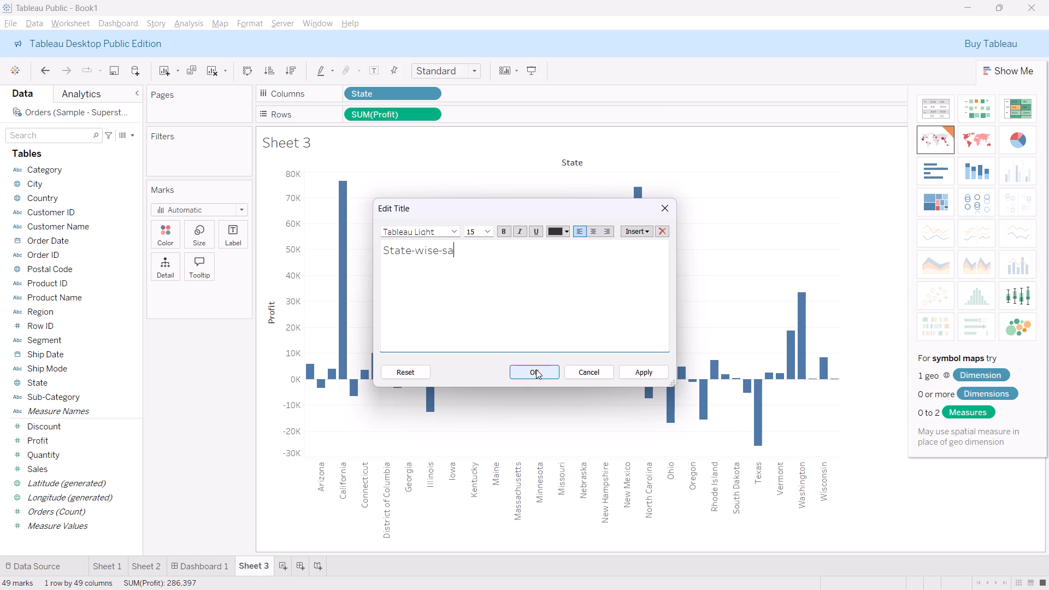
pyautogui.press('BackSpace')
pyautogui.press('BackSpace')
pyautogui.write('profit')
pyautogui.press('Return')
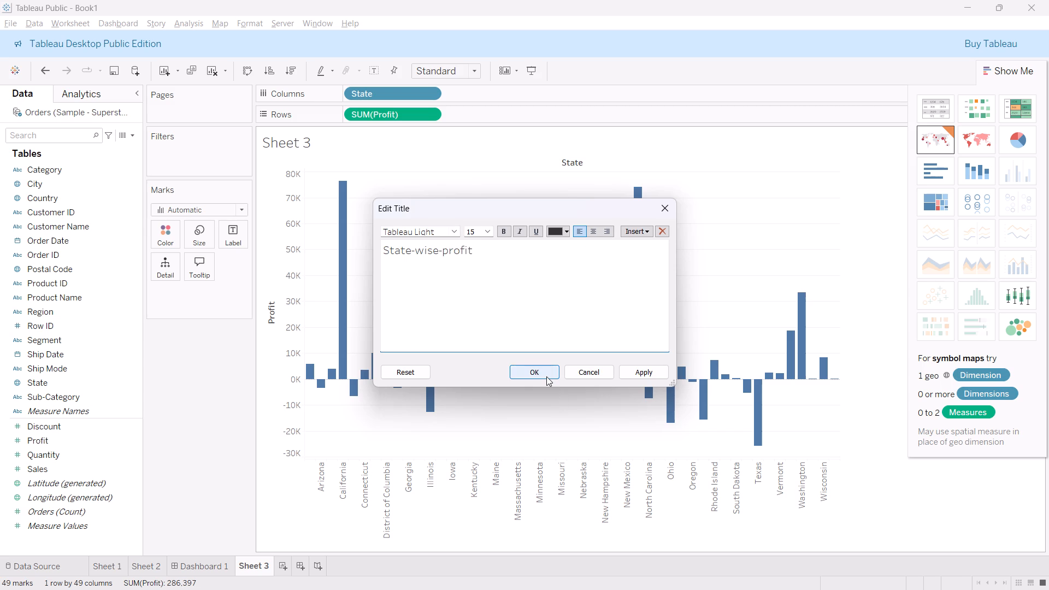
pyautogui.click(546, 376)
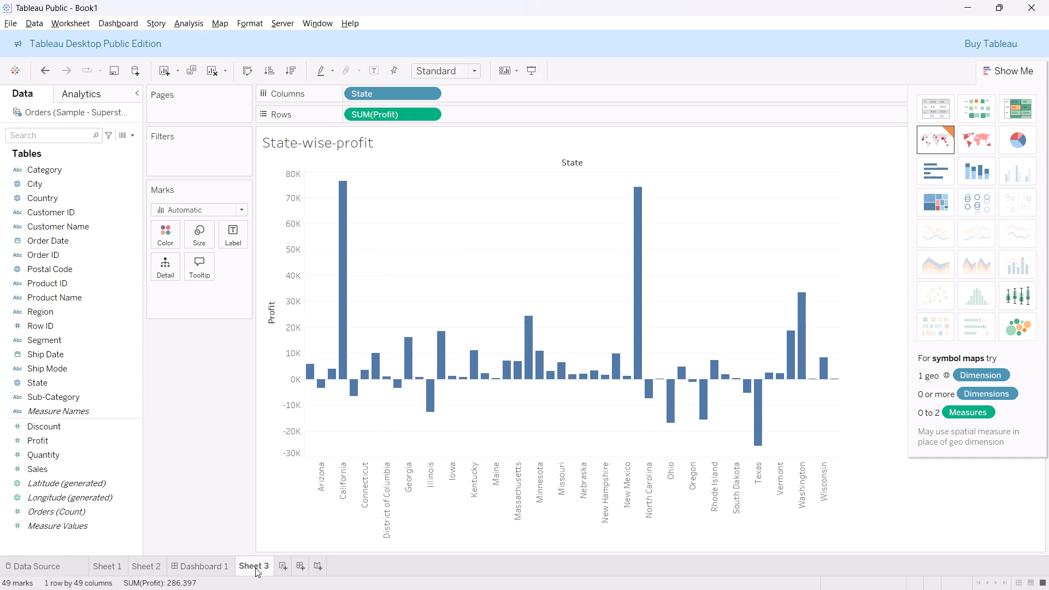
# Move Dashboard 1 behind Sheet 3 in the workbook's sheet order.
pyautogui.moveTo(255, 568); pyautogui.dragTo(214, 565)
pyautogui.moveTo(214, 565); pyautogui.dragTo(241, 564)
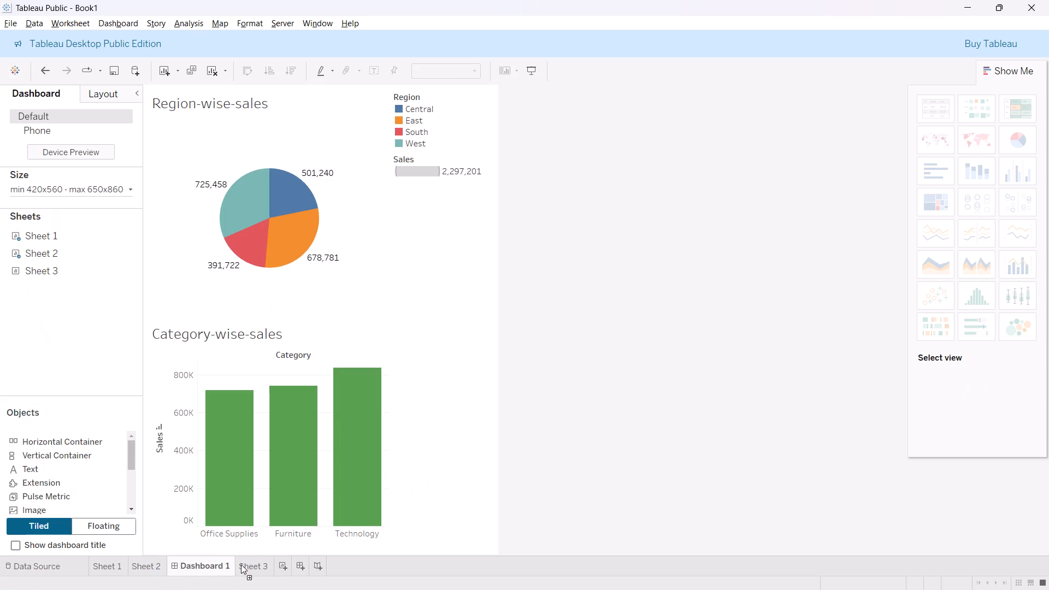
pyautogui.moveTo(241, 564); pyautogui.dragTo(268, 565)
# Add Sheet 3 to Dashboard 1 between the Region-wise-sales and Category-wise-sales charts.
pyautogui.click(42, 269)
pyautogui.moveTo(42, 269); pyautogui.dragTo(191, 272)
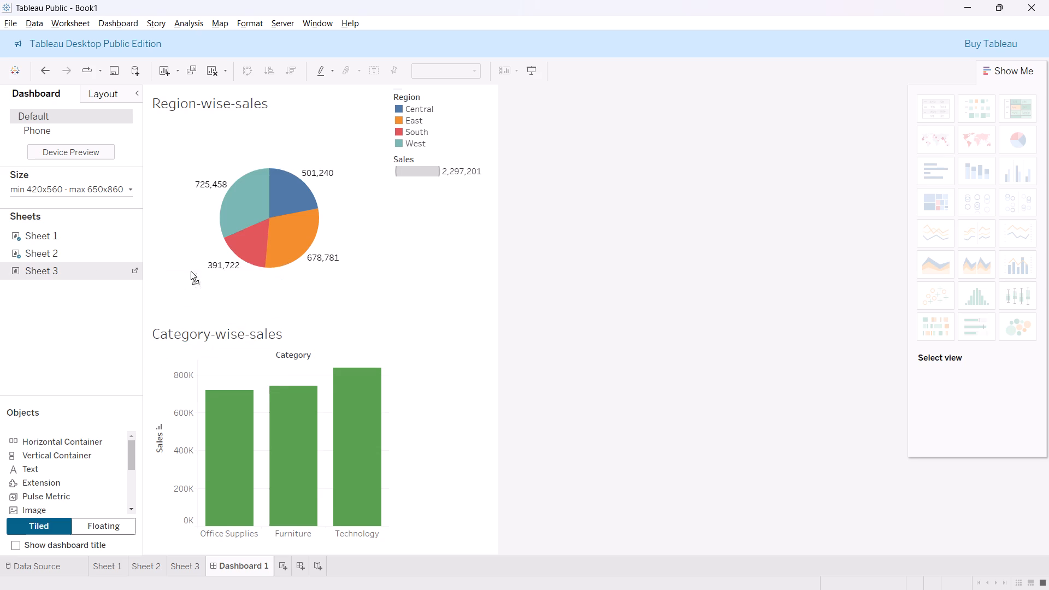
pyautogui.moveTo(191, 272); pyautogui.dragTo(272, 276)
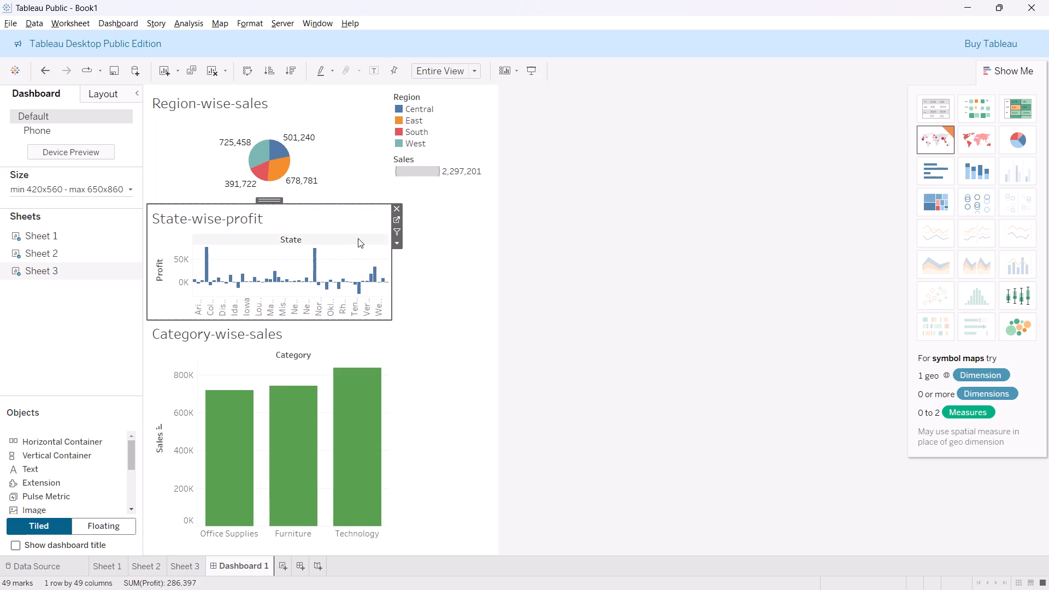
# Widen the dashboard's chart column until the Region and Sales legends occupy only a narrow strip beside it.
pyautogui.moveTo(391, 318); pyautogui.dragTo(388, 318)
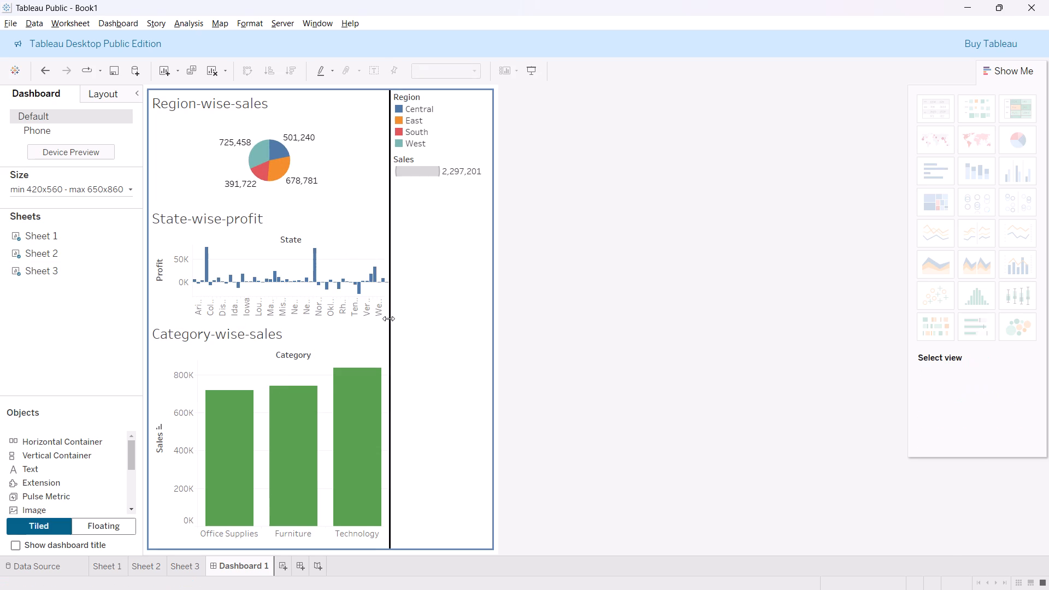
pyautogui.moveTo(388, 318); pyautogui.dragTo(385, 319)
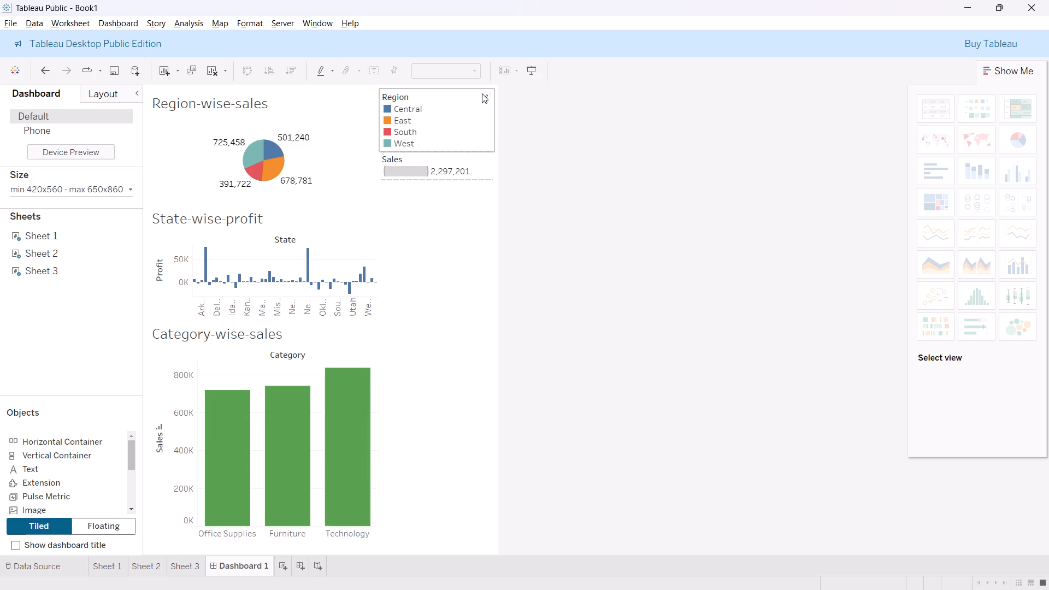
pyautogui.click(367, 315)
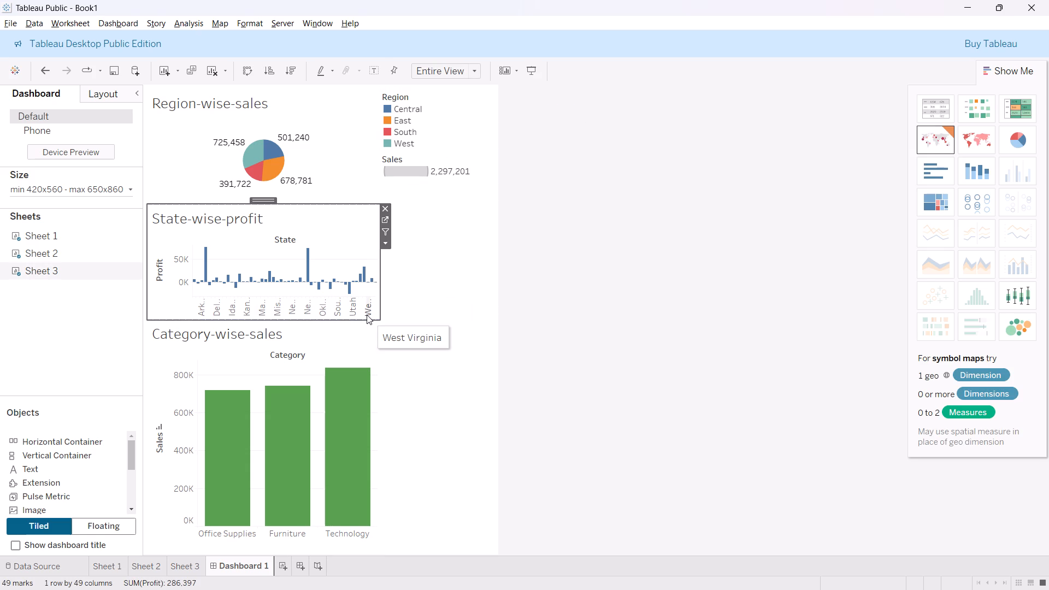
pyautogui.moveTo(379, 320); pyautogui.dragTo(420, 313)
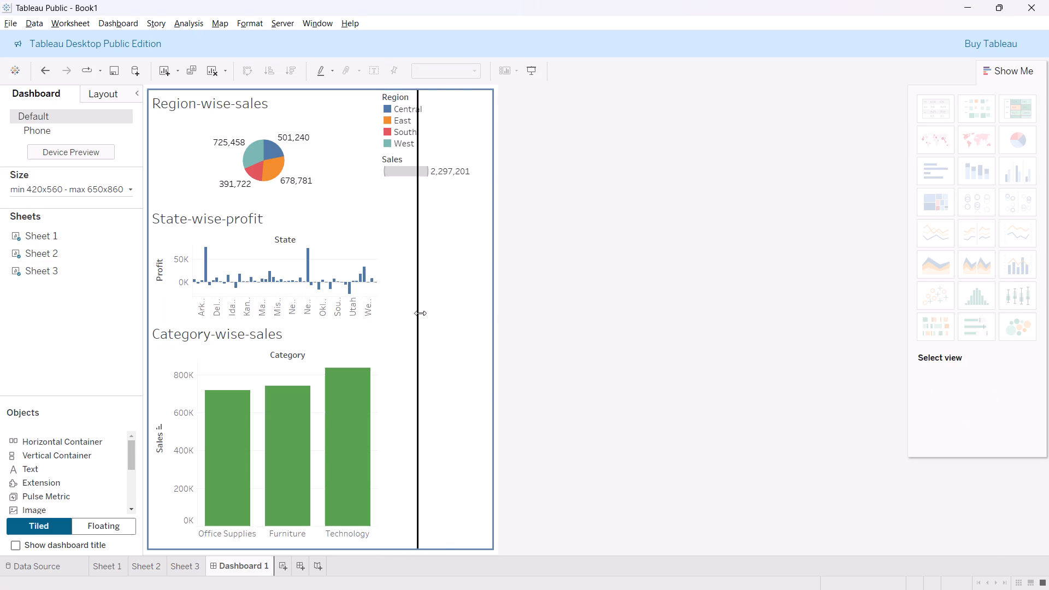
pyautogui.moveTo(420, 313); pyautogui.dragTo(493, 298)
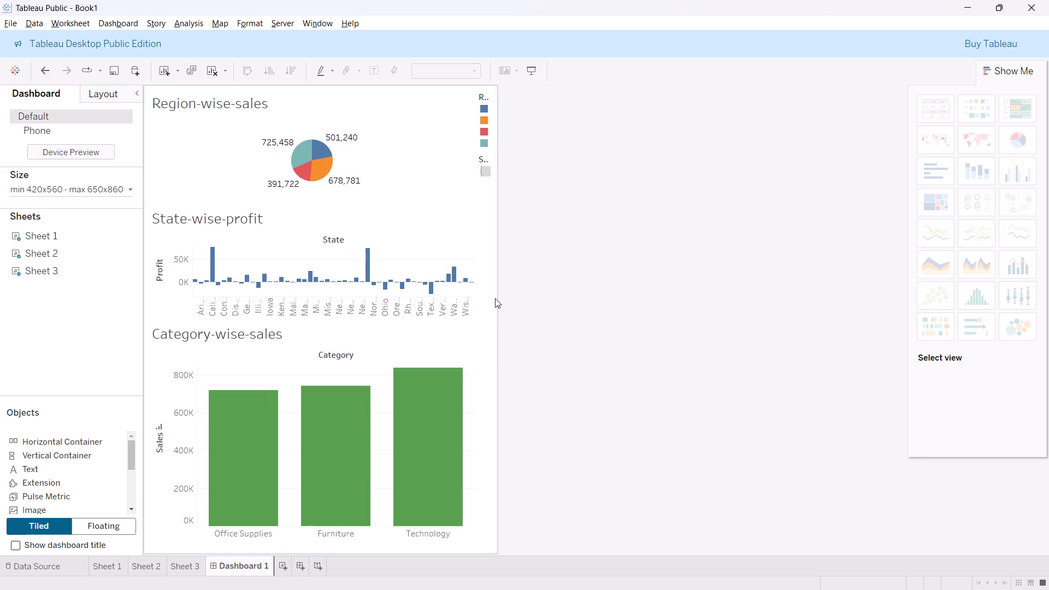
pyautogui.click(409, 222)
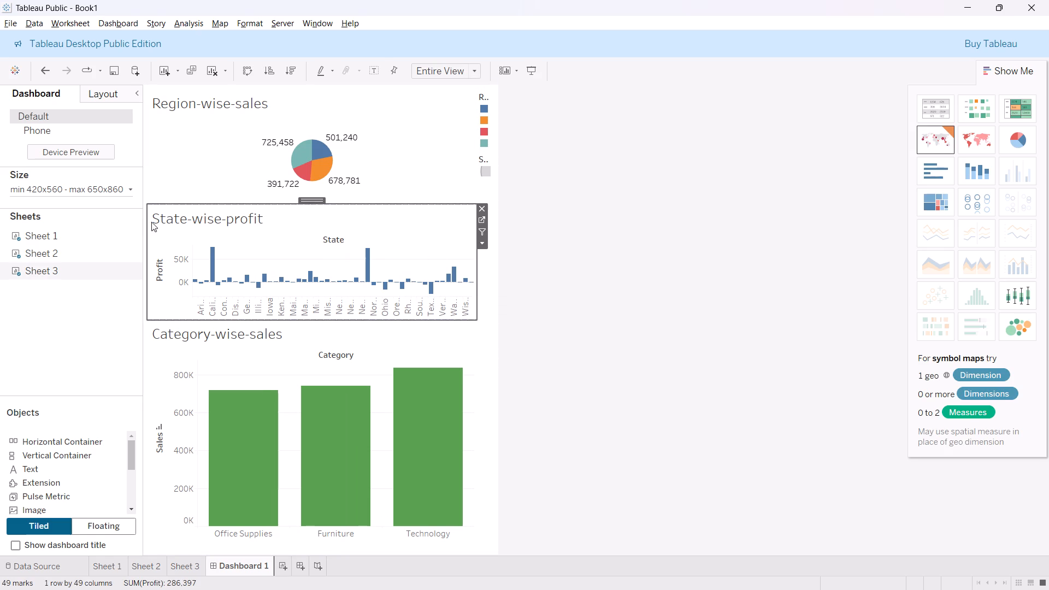
# Set the dashboard's minimum width to 650 px.
pyautogui.click(131, 187)
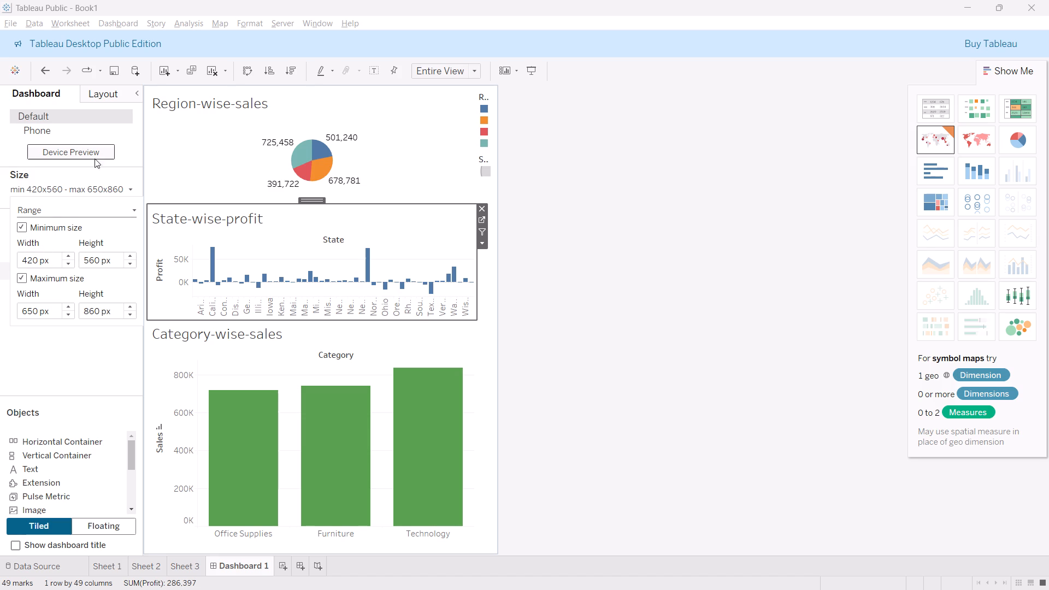
pyautogui.click(38, 260)
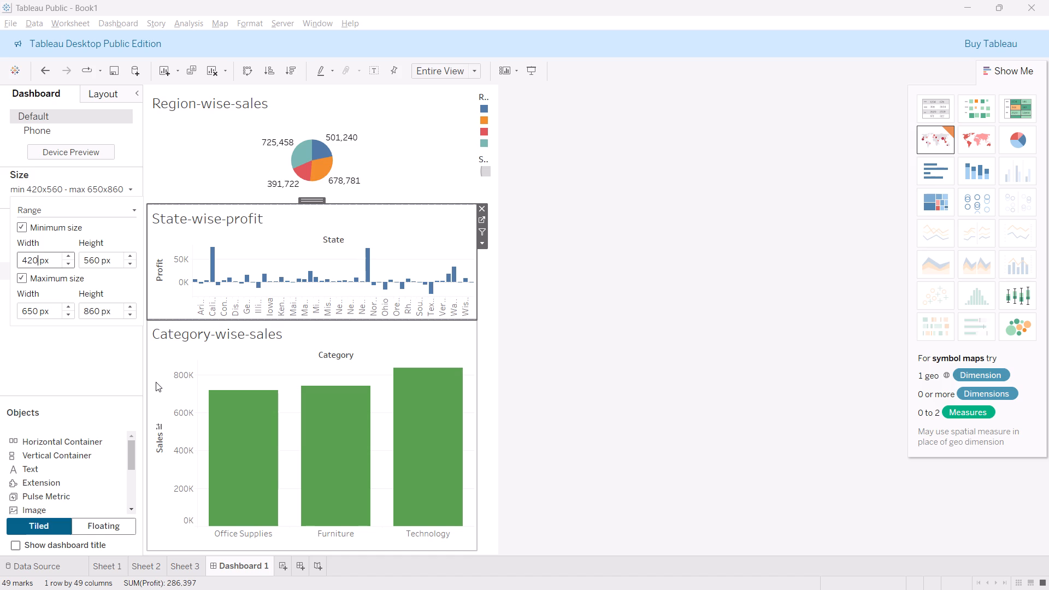
pyautogui.press('BackSpace')
pyautogui.press('BackSpace')
pyautogui.press('BackSpace')
pyautogui.write('650')
# Set the dashboard's minimum height to 860 px.
pyautogui.click(97, 258)
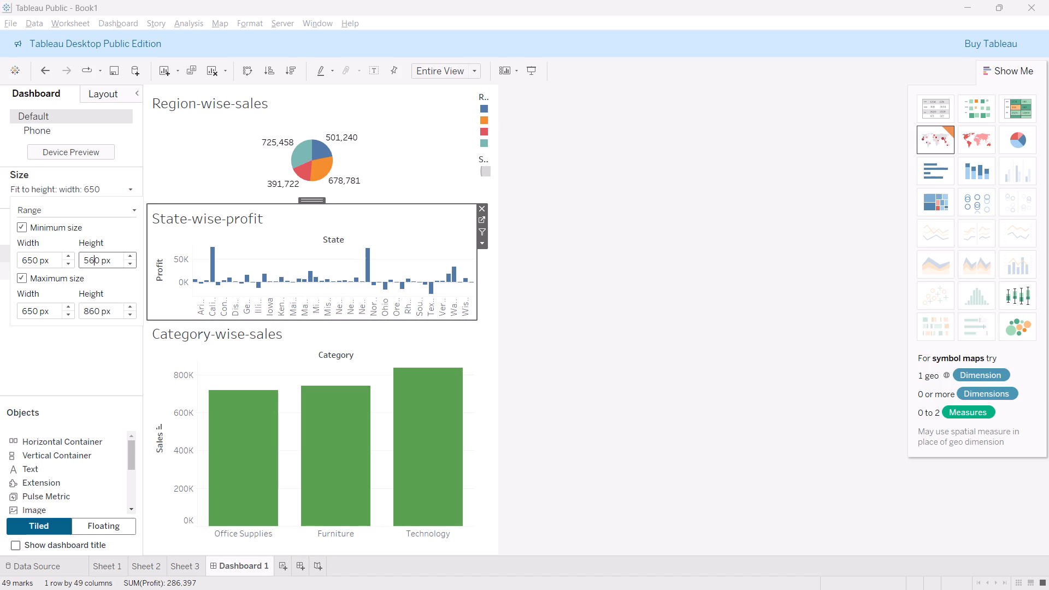
pyautogui.press('Right')
pyautogui.press('BackSpace')
pyautogui.press('BackSpace')
pyautogui.press('BackSpace')
pyautogui.press('8')
pyautogui.write('60')
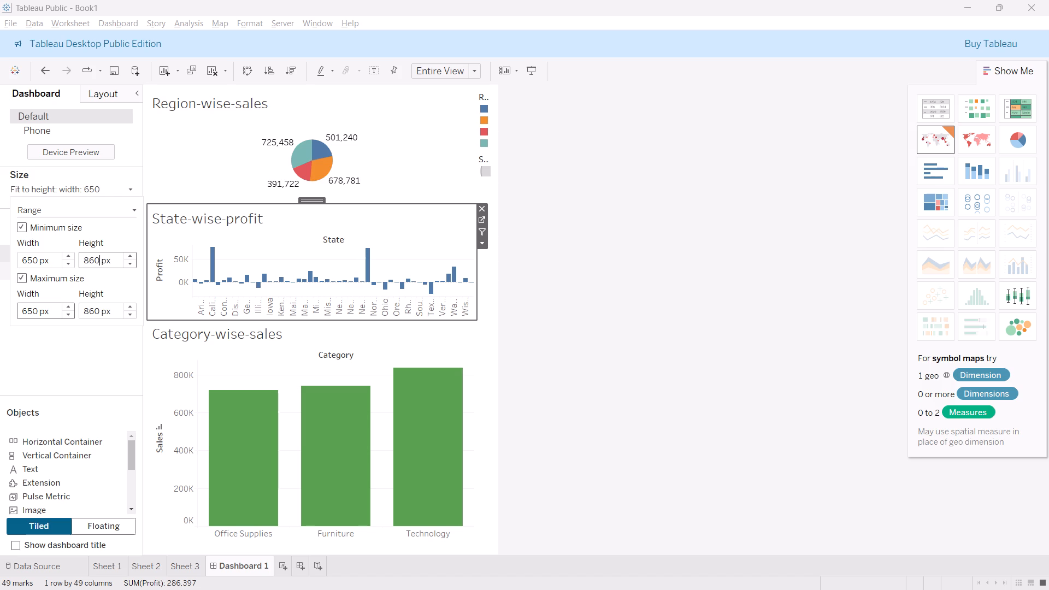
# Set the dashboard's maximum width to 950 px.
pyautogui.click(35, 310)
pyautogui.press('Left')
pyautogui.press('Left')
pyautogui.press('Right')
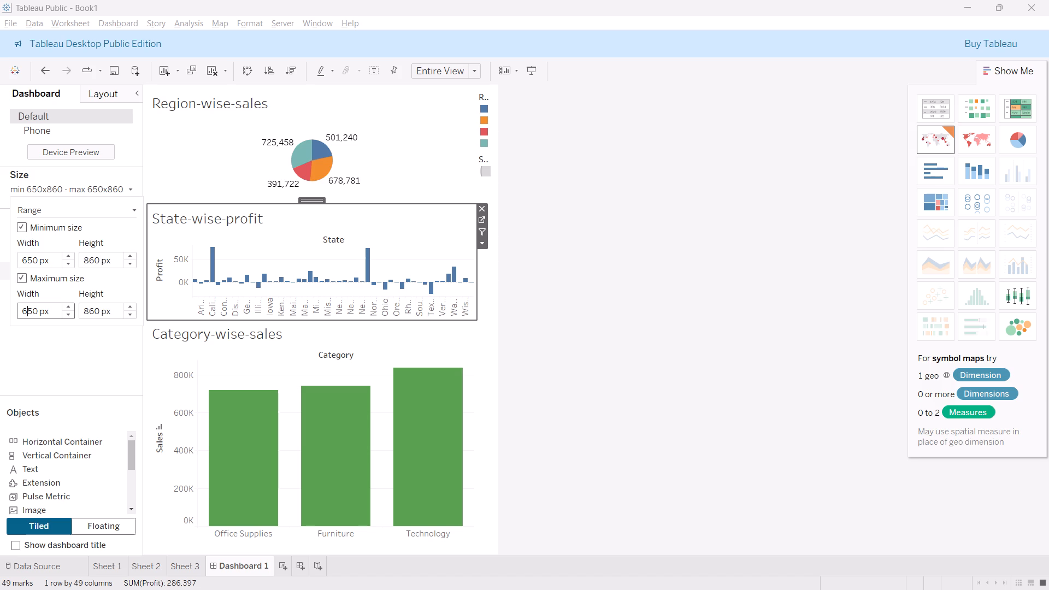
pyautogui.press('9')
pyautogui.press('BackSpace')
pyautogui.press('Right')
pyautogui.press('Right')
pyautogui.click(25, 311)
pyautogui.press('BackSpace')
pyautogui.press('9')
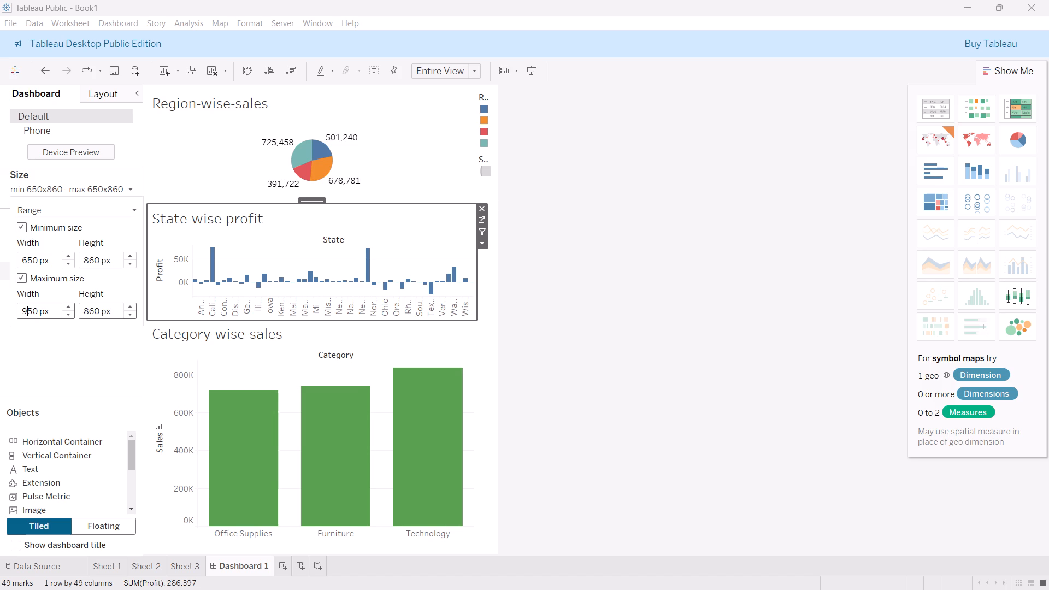
# Set the dashboard's maximum height to 1060 px.
pyautogui.click(91, 309)
pyautogui.press('BackSpace')
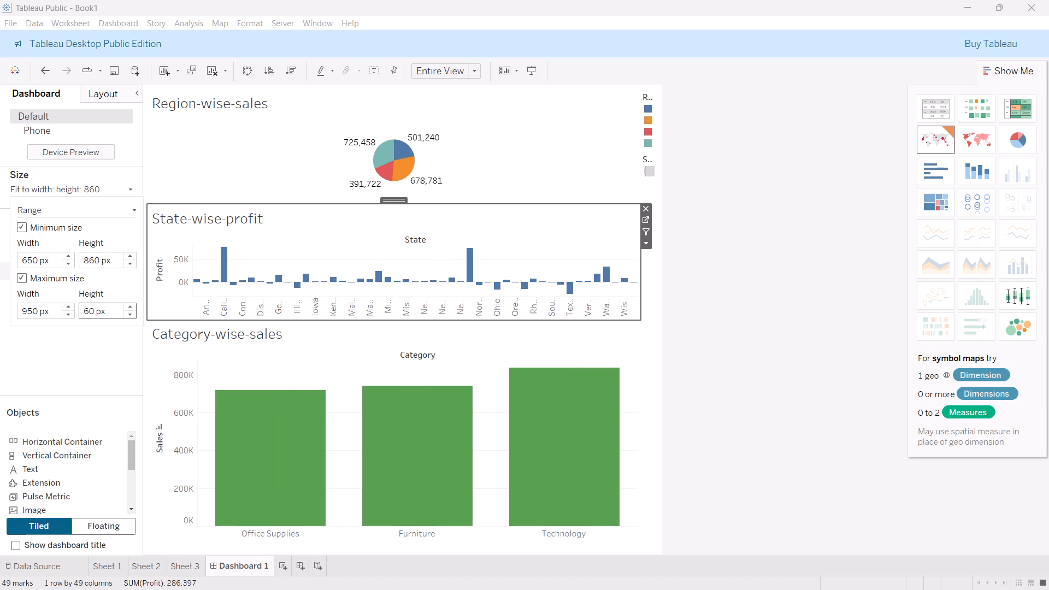
pyautogui.write('10')
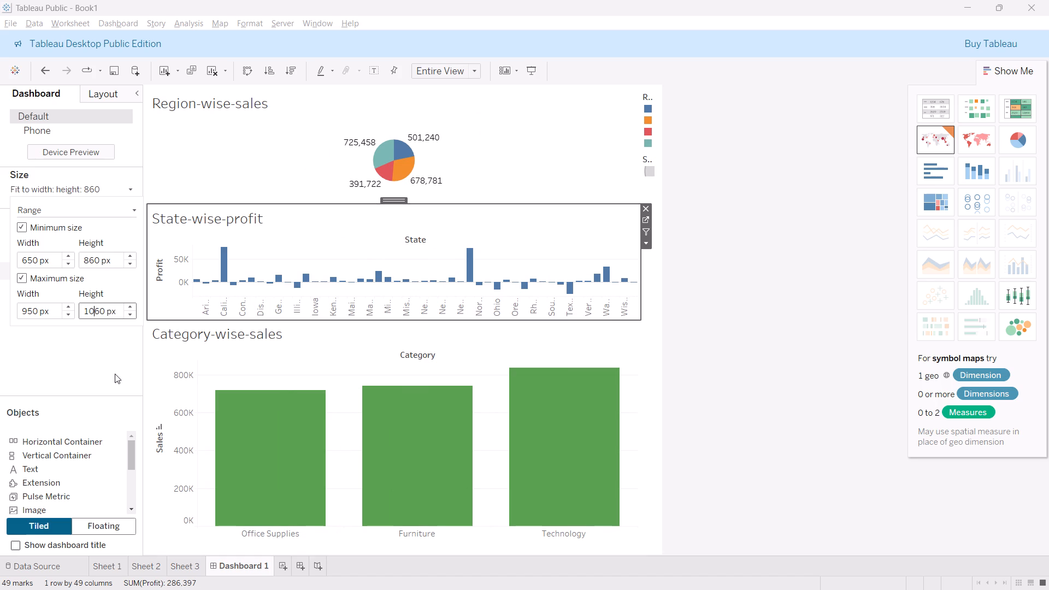
pyautogui.click(115, 374)
pyautogui.click(544, 237)
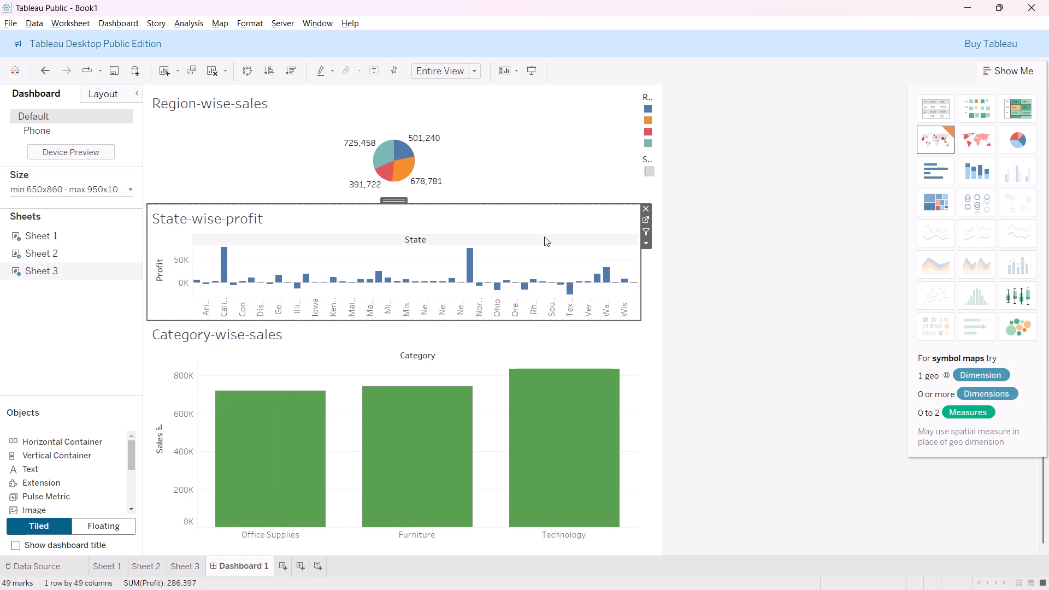
# Set the dashboard's maximum width to 1050 px.
pyautogui.click(65, 190)
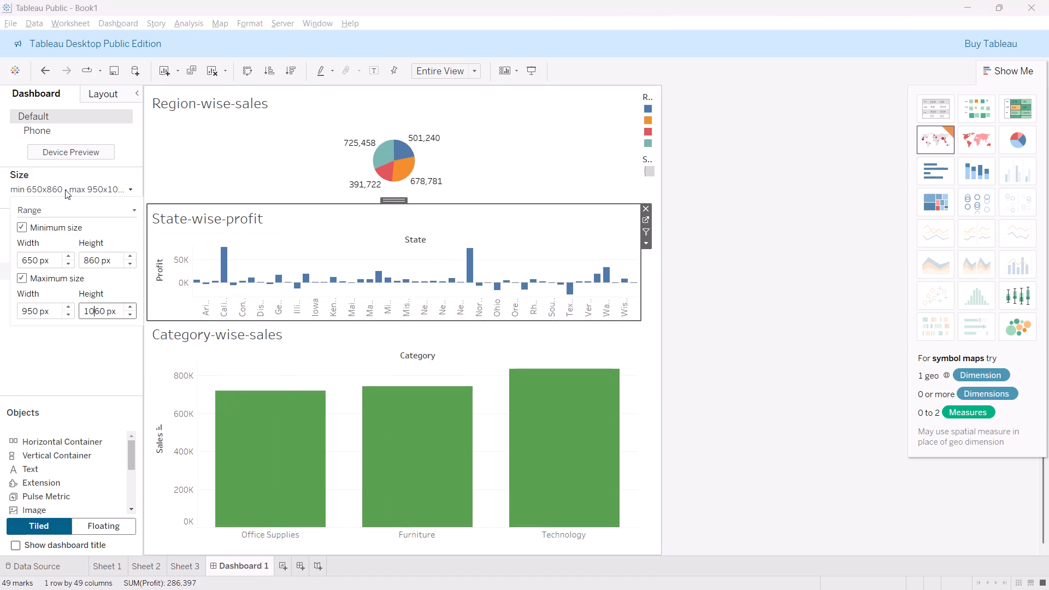
pyautogui.click(30, 311)
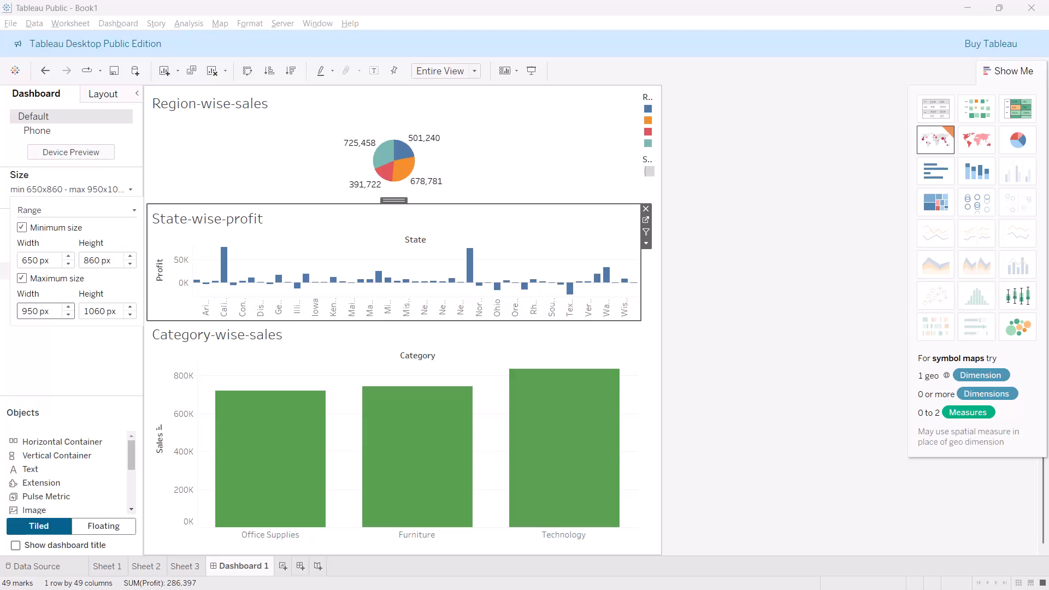
pyautogui.press('BackSpace')
pyautogui.write('10')
pyautogui.click(58, 331)
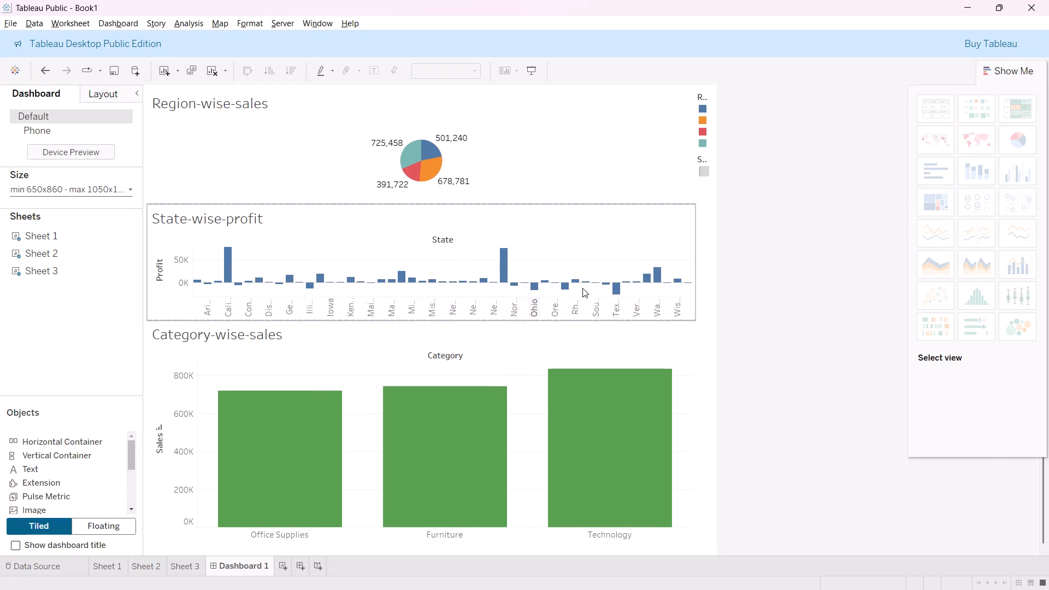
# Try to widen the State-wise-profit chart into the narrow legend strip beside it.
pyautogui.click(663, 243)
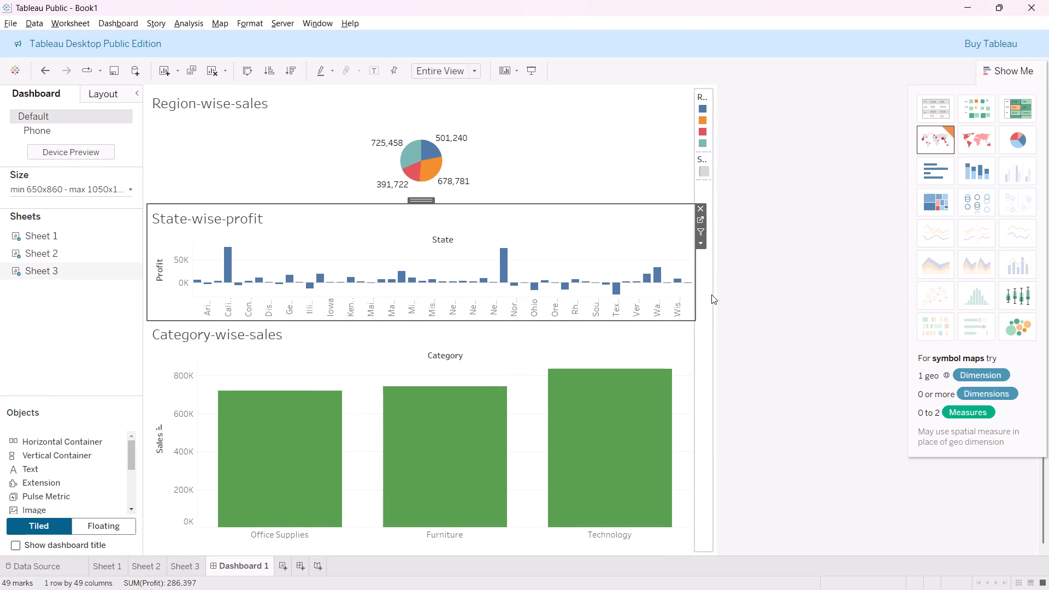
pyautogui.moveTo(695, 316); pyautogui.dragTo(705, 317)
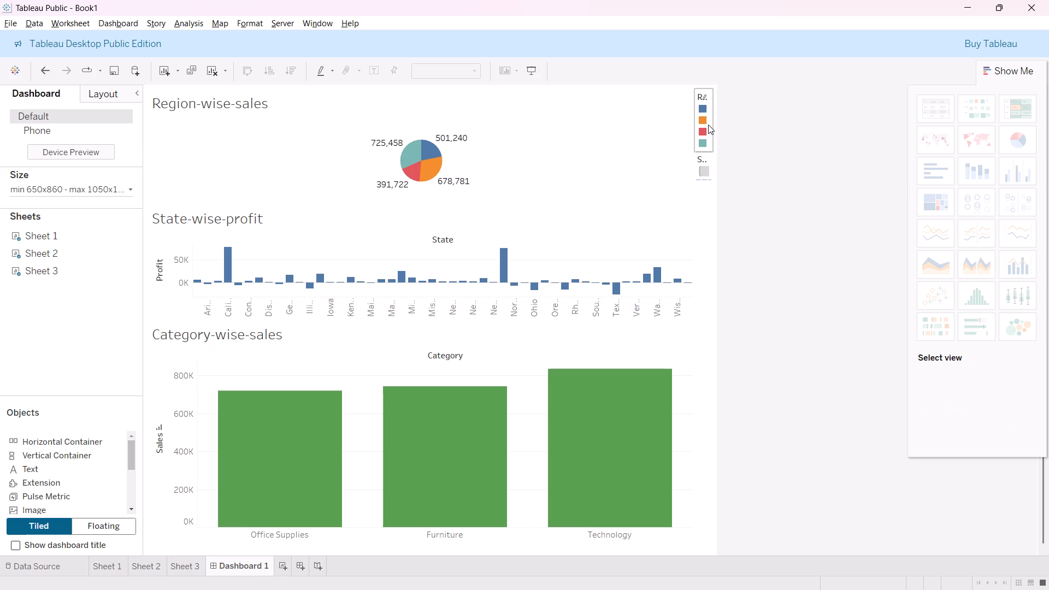
# Remove the Region colour legend and the Sales size legend from the dashboard.
pyautogui.click(707, 101)
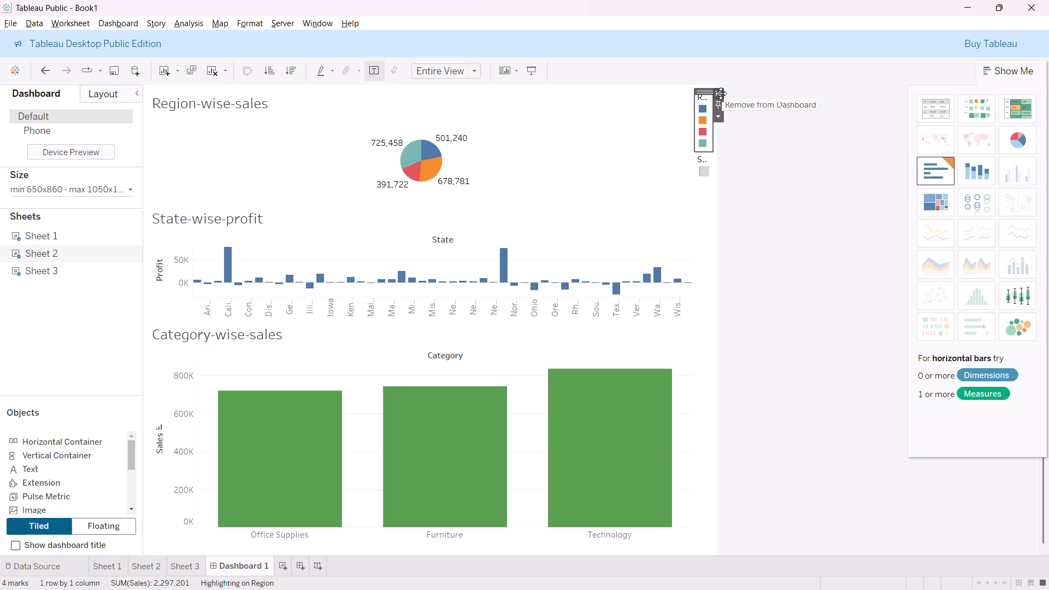
pyautogui.click(721, 93)
pyautogui.click(702, 109)
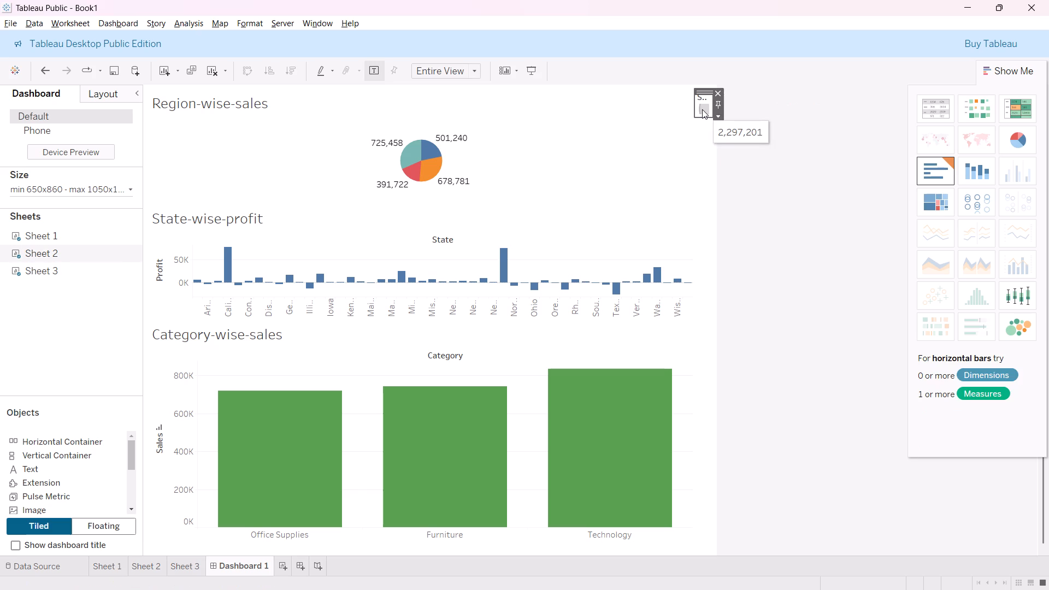
pyautogui.click(720, 92)
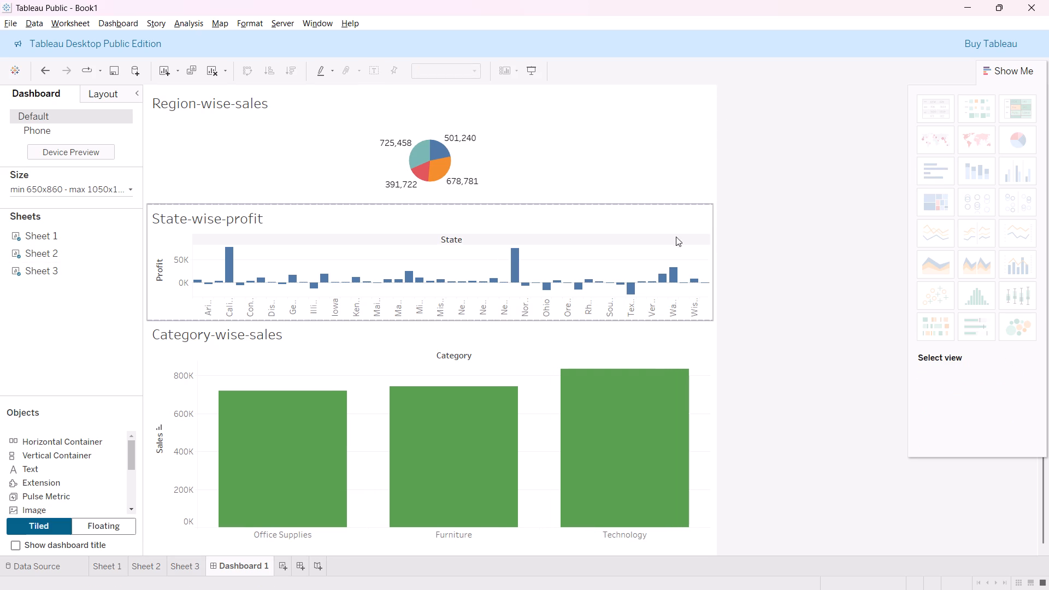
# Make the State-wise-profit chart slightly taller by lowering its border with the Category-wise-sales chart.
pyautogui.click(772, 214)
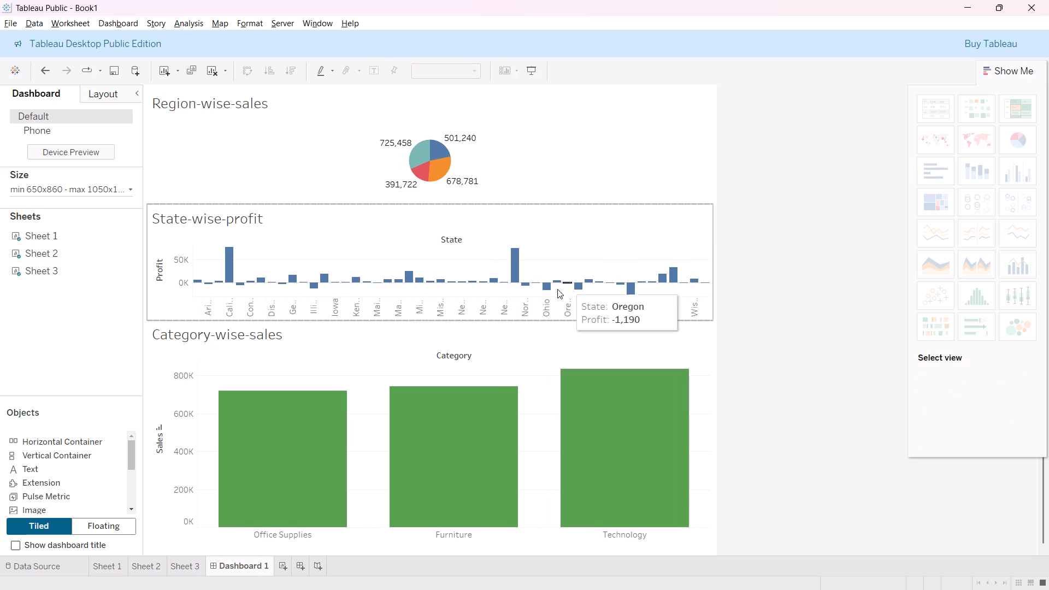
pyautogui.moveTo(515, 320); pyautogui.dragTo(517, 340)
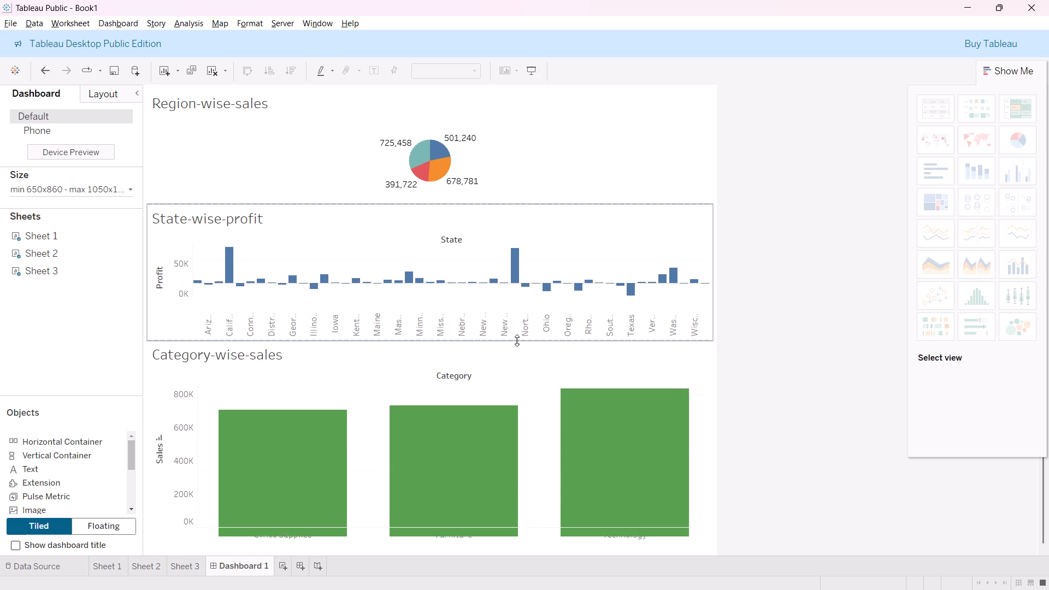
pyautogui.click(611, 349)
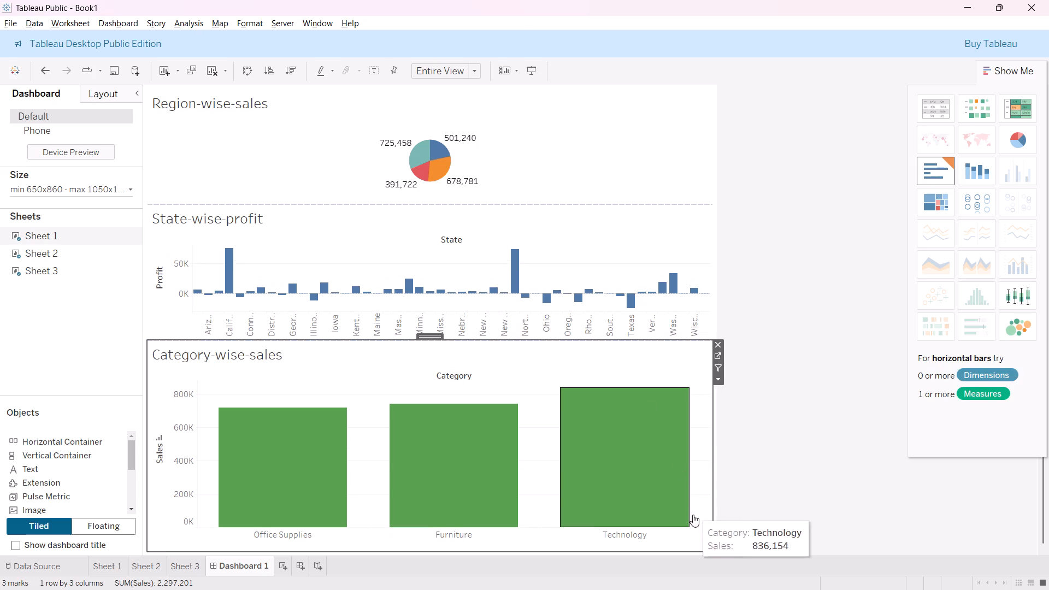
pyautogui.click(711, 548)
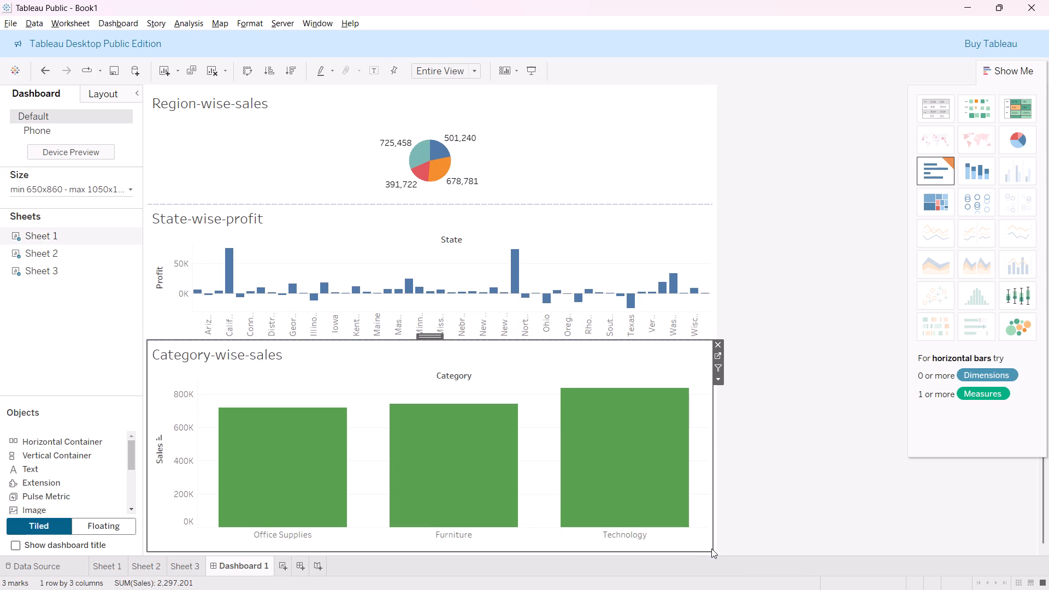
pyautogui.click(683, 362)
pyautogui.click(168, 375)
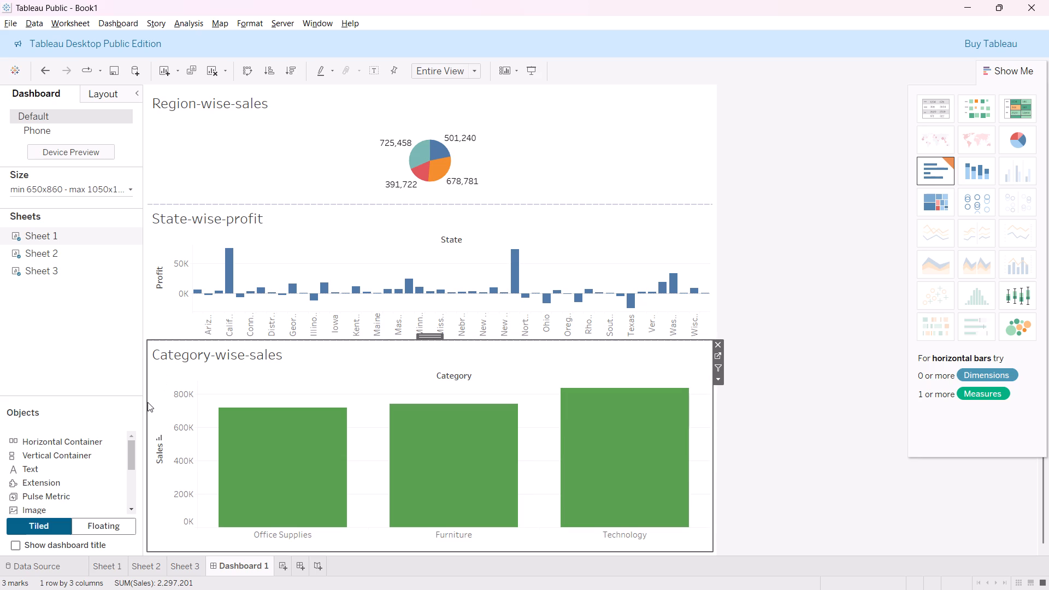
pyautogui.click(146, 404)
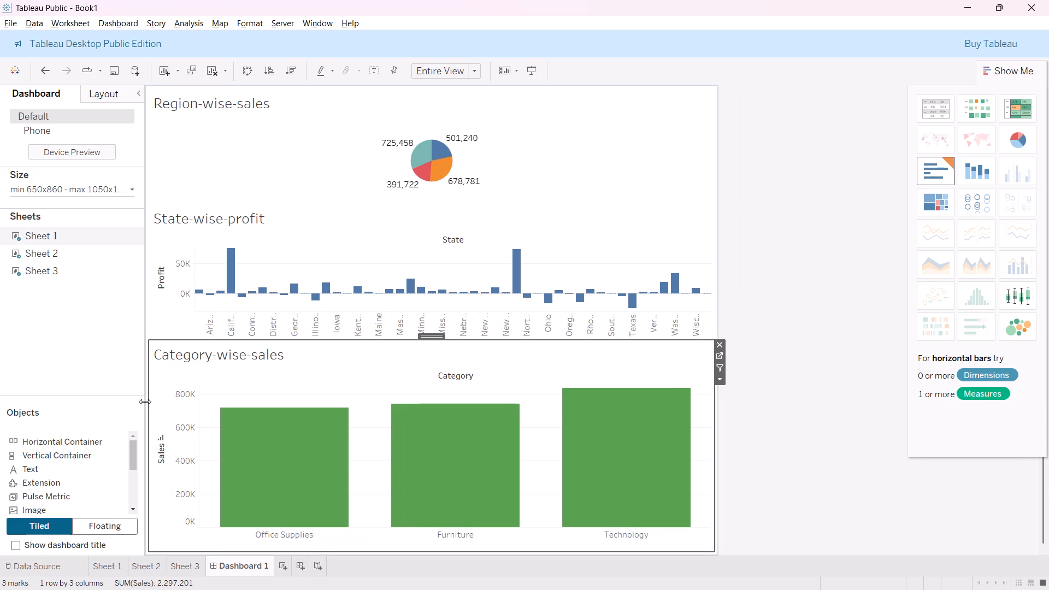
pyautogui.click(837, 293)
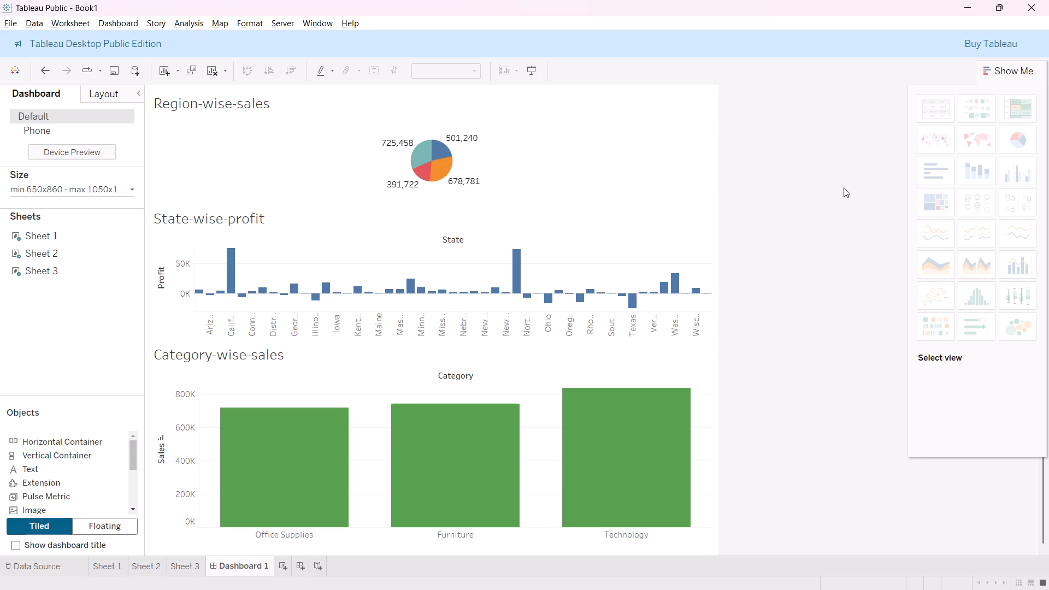
# Clear Dashboard 1 by removing the Category-wise-sales, State-wise-profit and Region-wise-sales charts.
pyautogui.rightClick(706, 349)
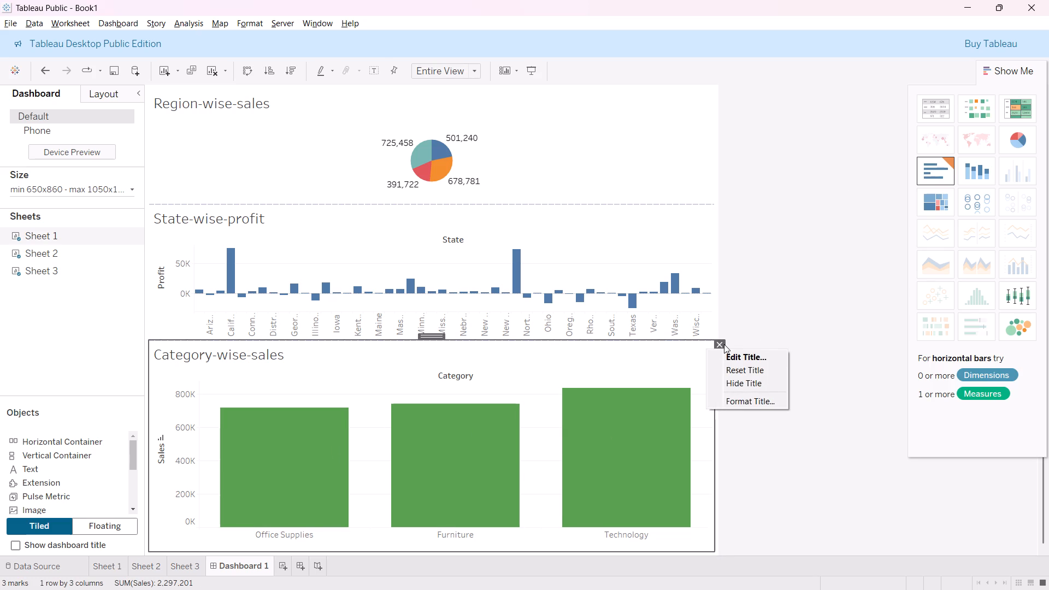
pyautogui.click(719, 344)
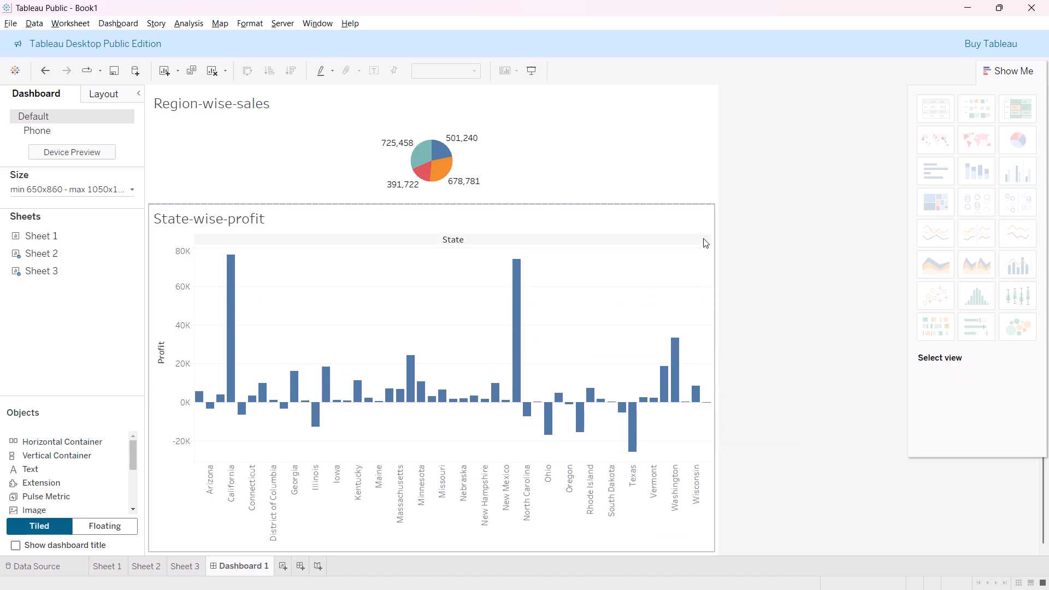
pyautogui.click(709, 207)
pyautogui.click(721, 207)
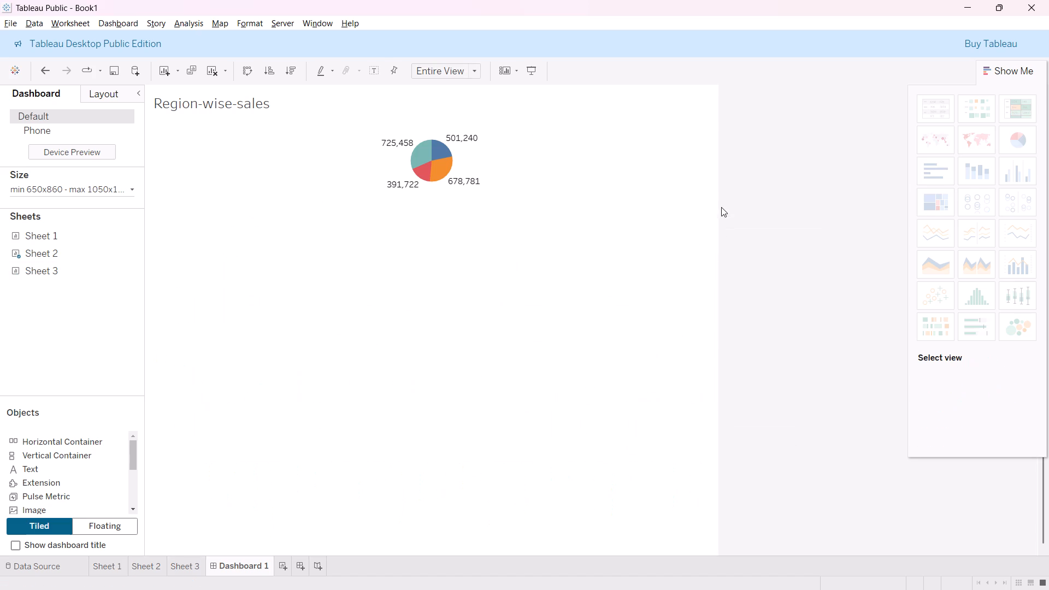
pyautogui.click(703, 114)
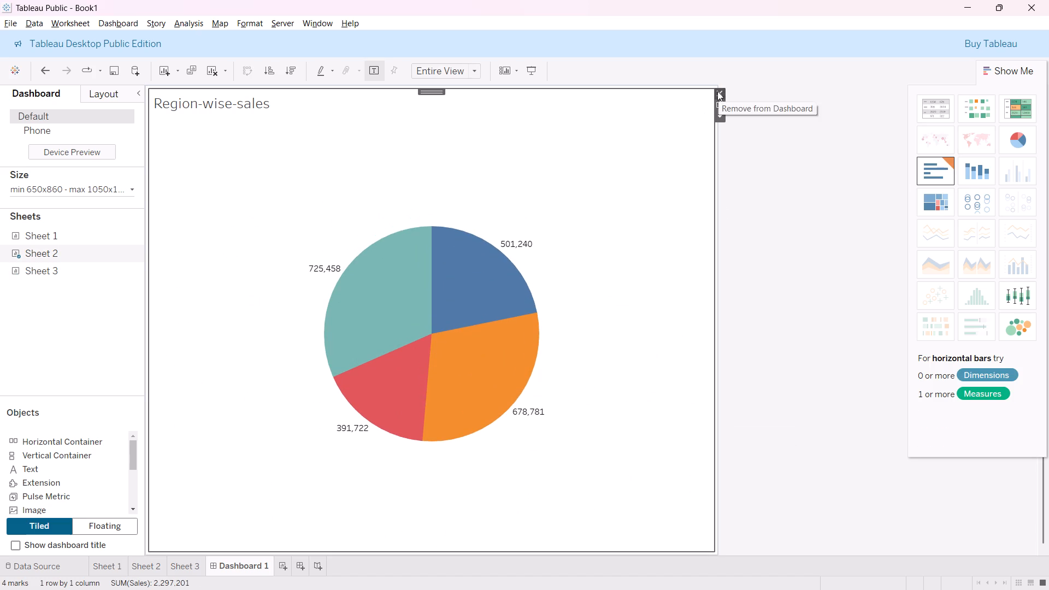
pyautogui.click(717, 91)
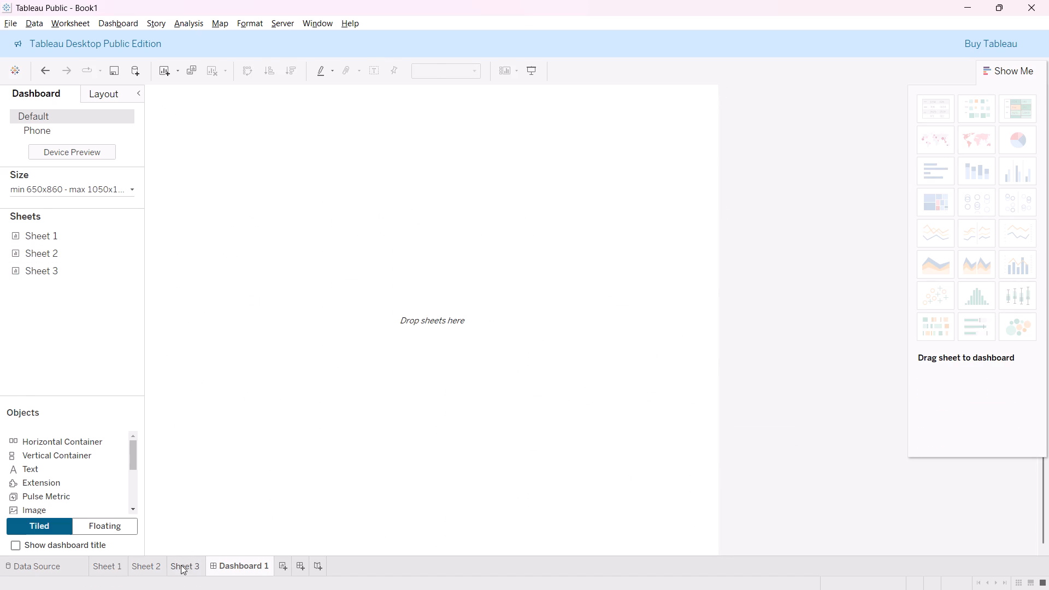
# Rename Sheet 1 as Category-wise-sales, reusing the text of its chart title.
pyautogui.click(181, 565)
pyautogui.click(158, 565)
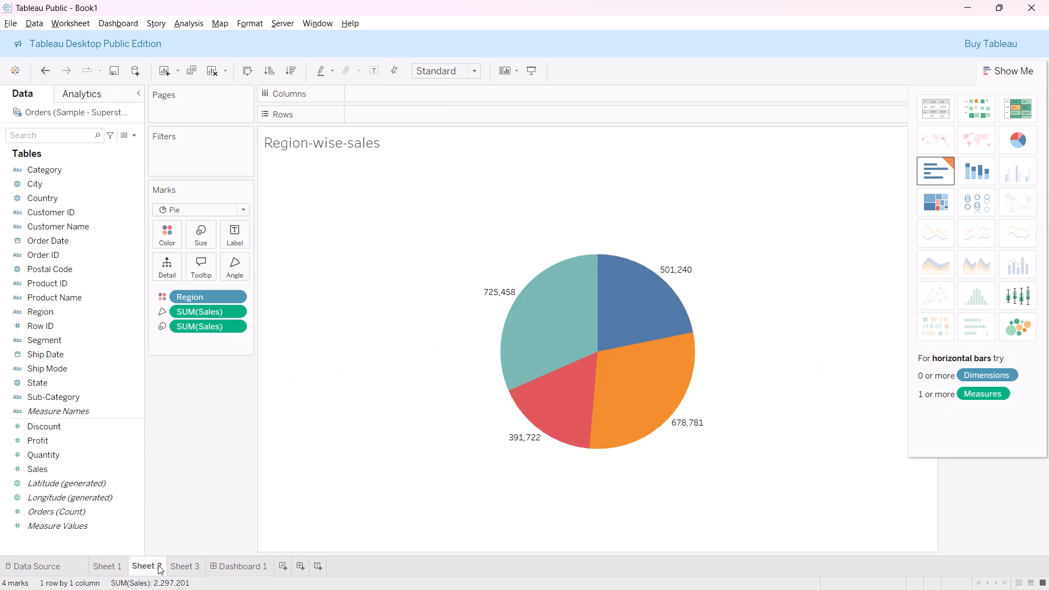
pyautogui.doubleClick(116, 566)
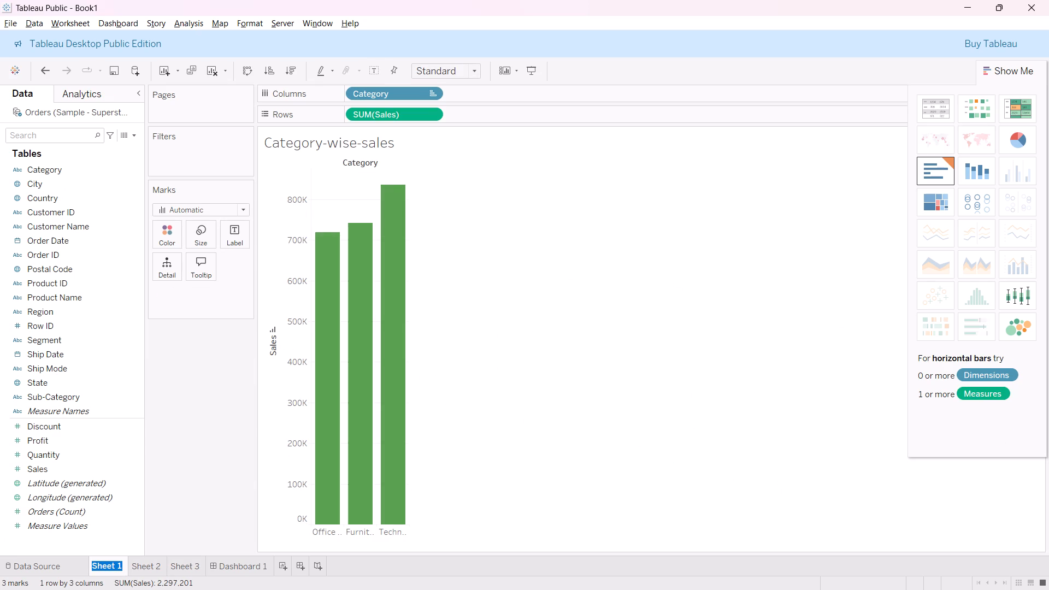
pyautogui.click(116, 566)
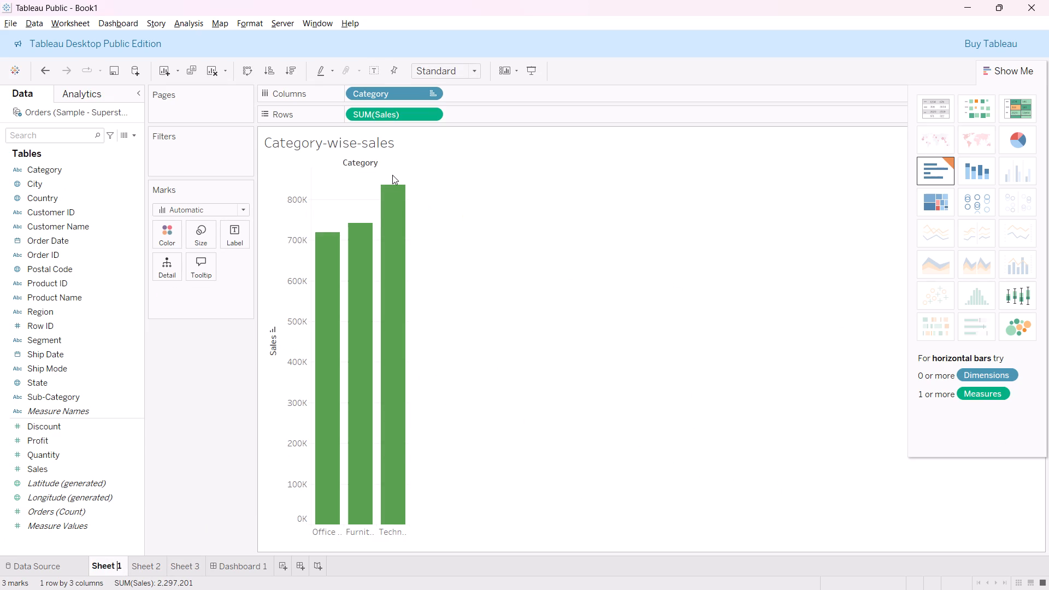
pyautogui.doubleClick(376, 145)
pyautogui.click(399, 138)
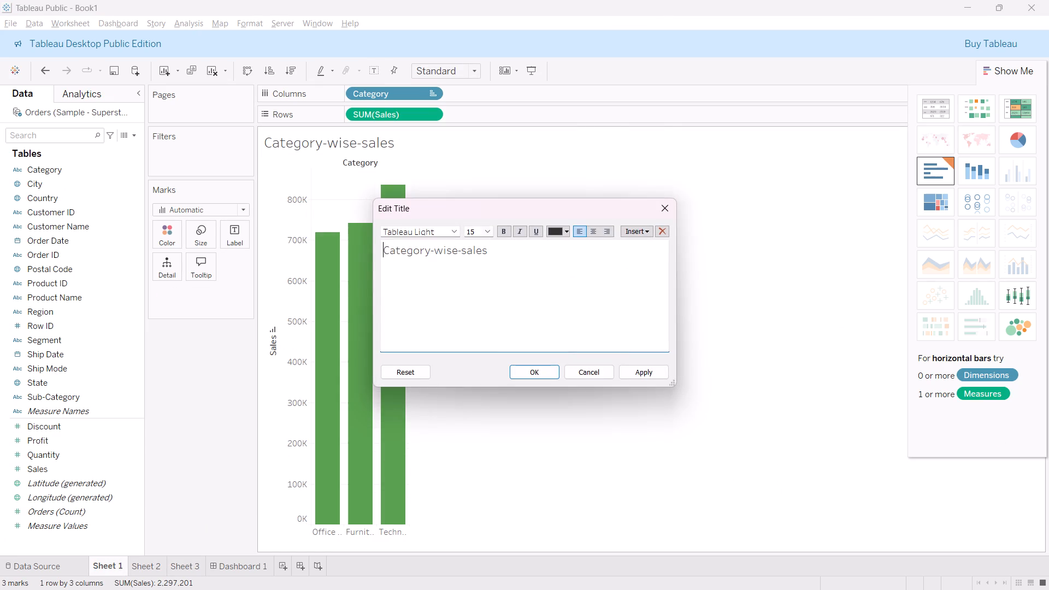
pyautogui.hotkey('ctrl', 'a')
pyautogui.hotkey('ctrl', 'c')
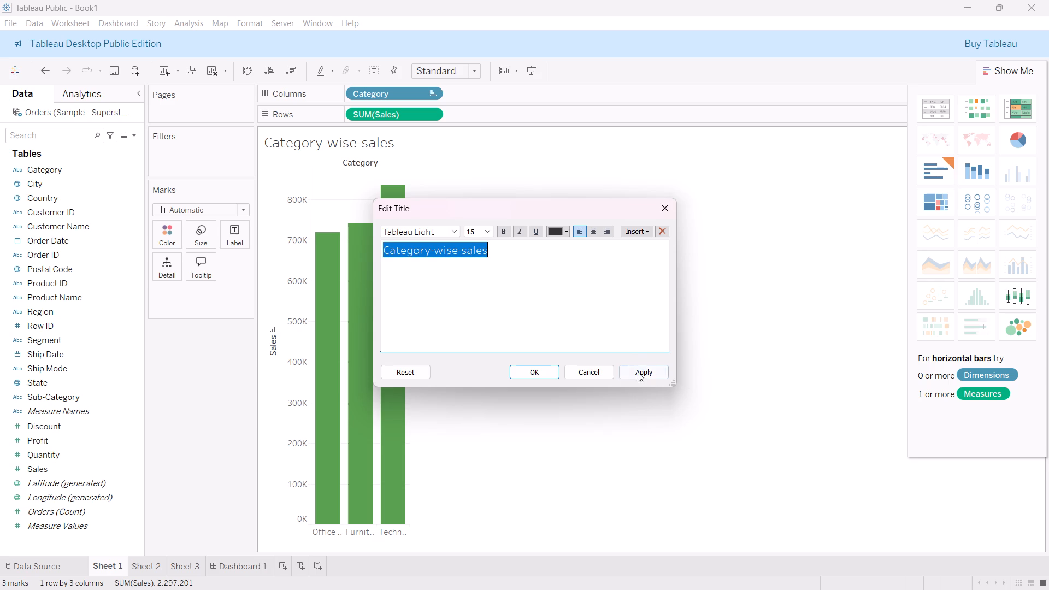
pyautogui.click(593, 368)
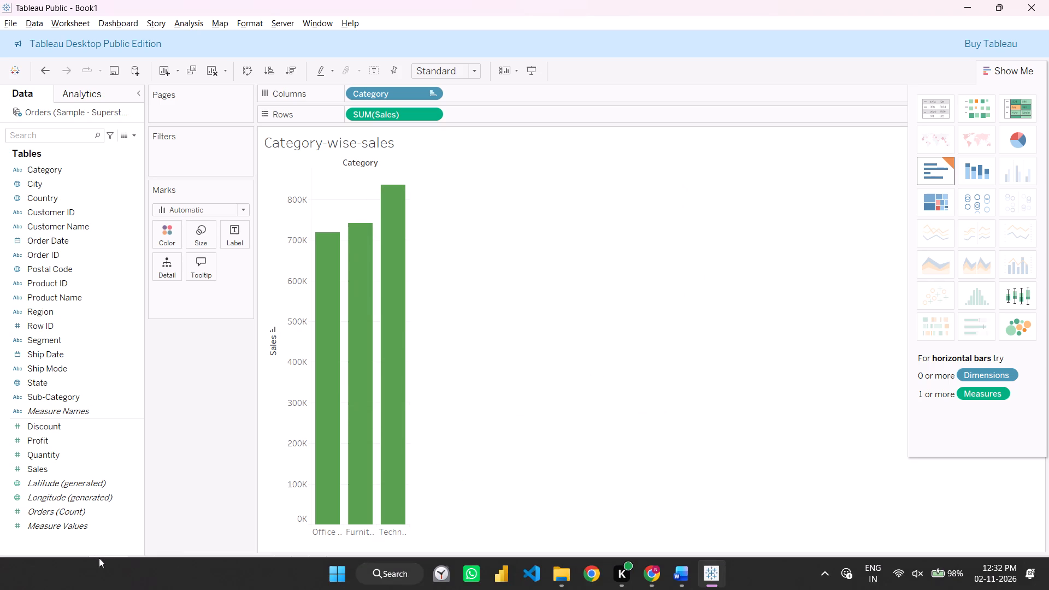
pyautogui.doubleClick(113, 564)
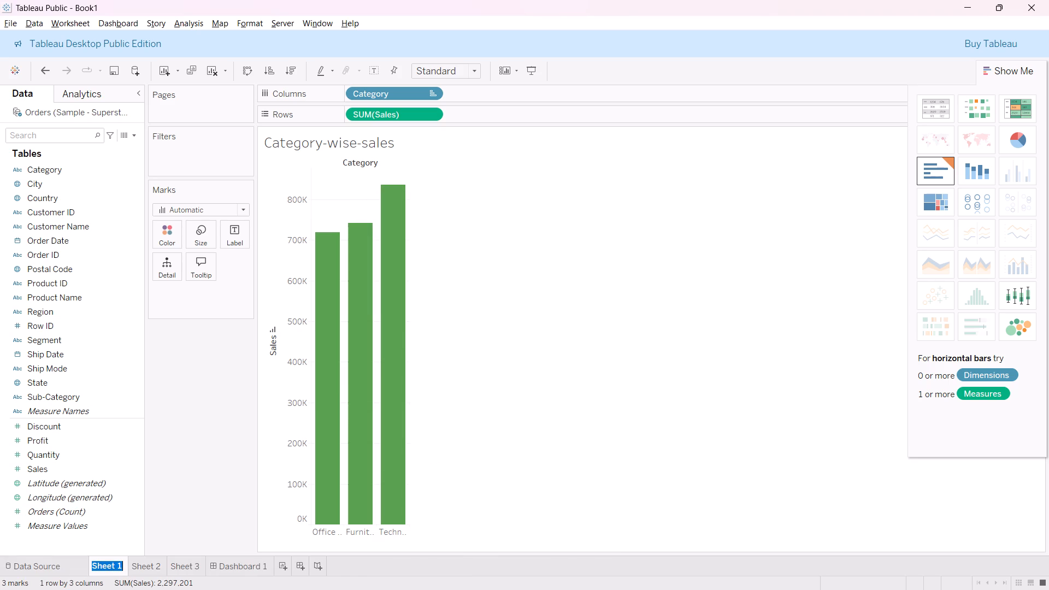
pyautogui.hotkey('ctrl', 'v')
pyautogui.click(457, 430)
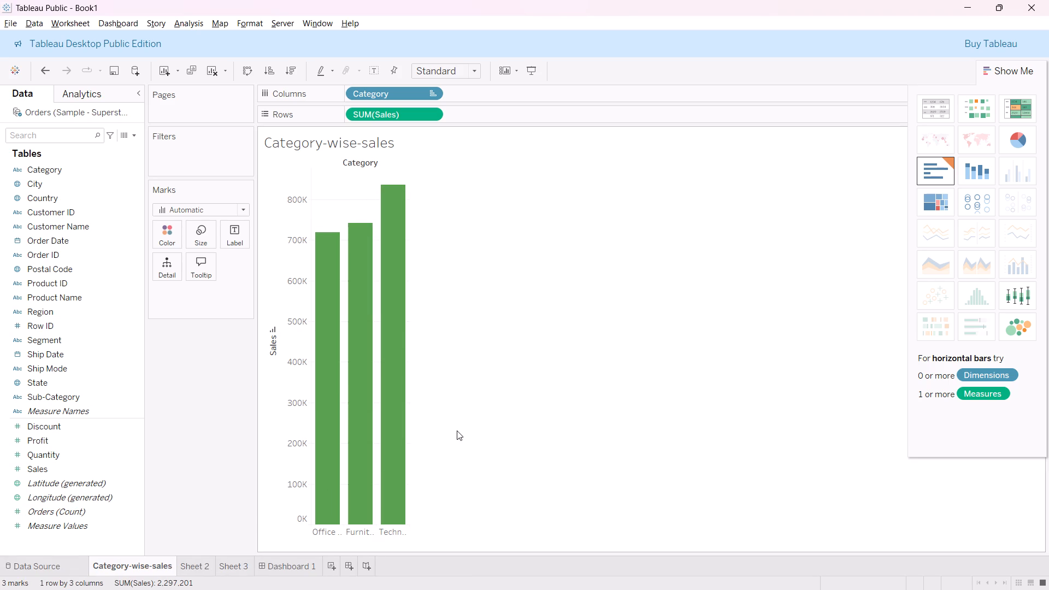
# Rename Sheet 2 as Region-wise-sales, reusing the text of its chart title.
pyautogui.click(194, 558)
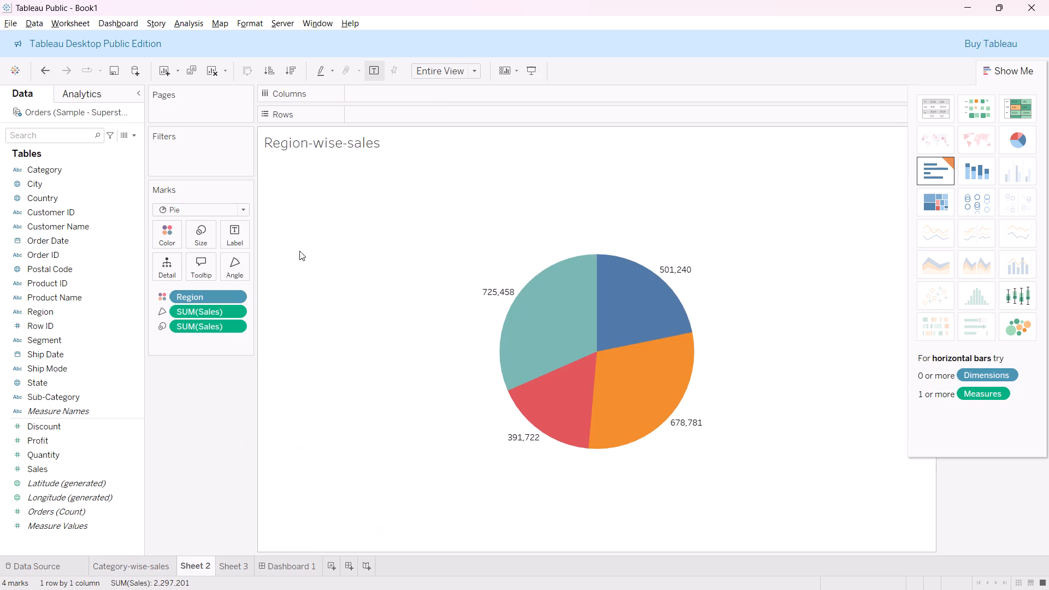
pyautogui.doubleClick(344, 151)
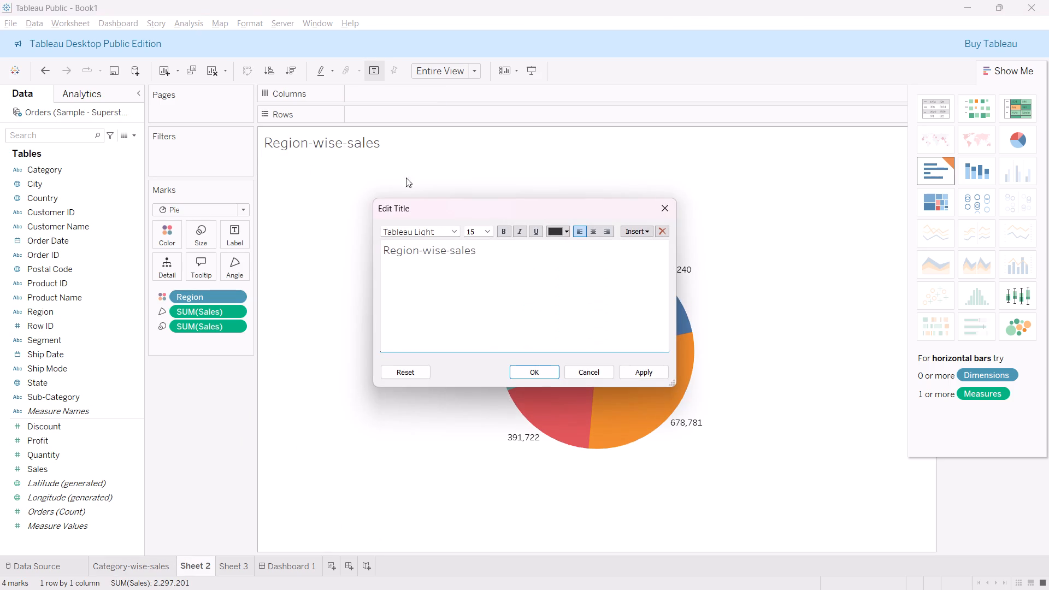
pyautogui.hotkey('ctrl', 'a')
pyautogui.hotkey('ctrl', 'c')
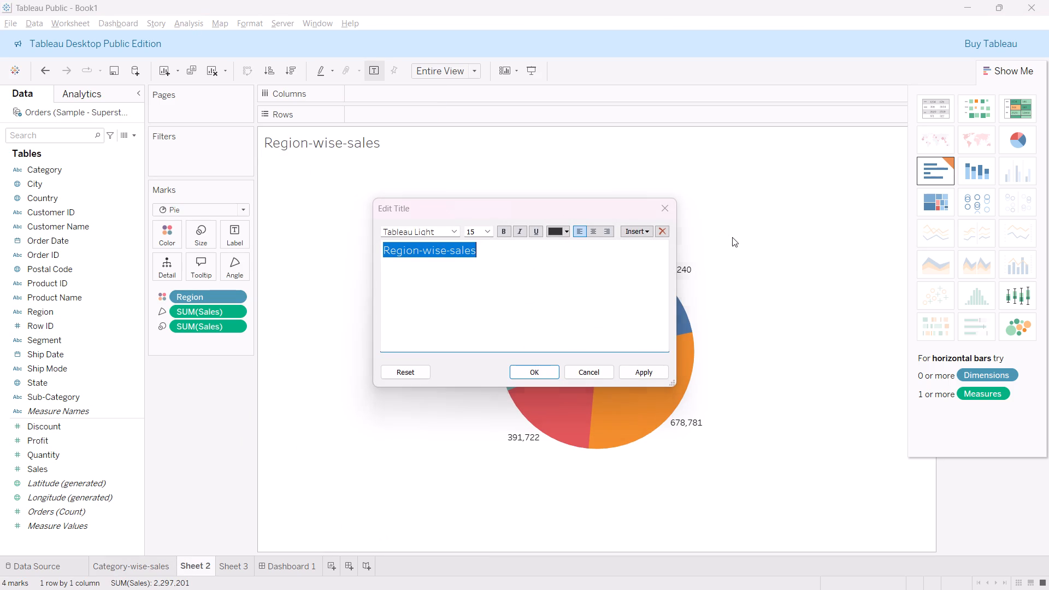
pyautogui.click(732, 237)
pyautogui.click(599, 371)
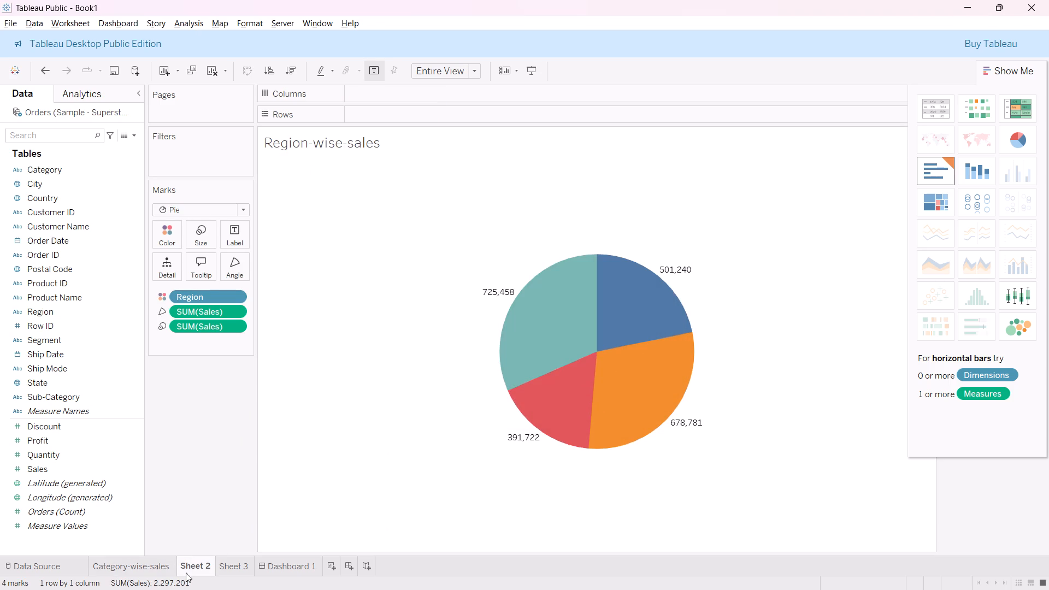
pyautogui.doubleClick(202, 564)
pyautogui.hotkey('ctrl', 'v')
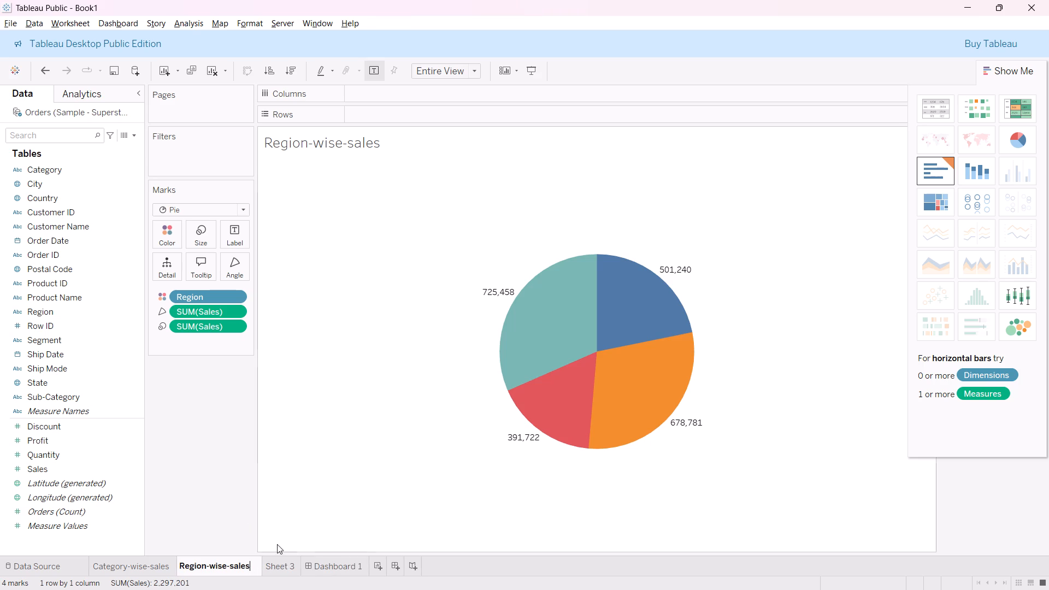
# Rename Sheet 3 as State-wise-profit, reusing the text of its chart title.
pyautogui.click(284, 569)
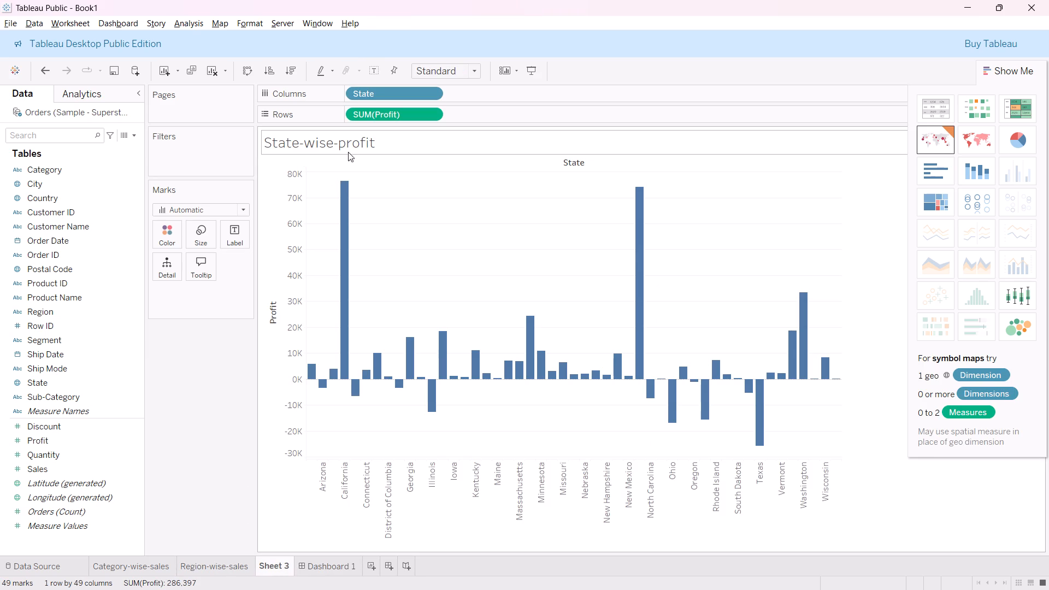
pyautogui.doubleClick(352, 145)
pyautogui.hotkey('ctrl', 'a')
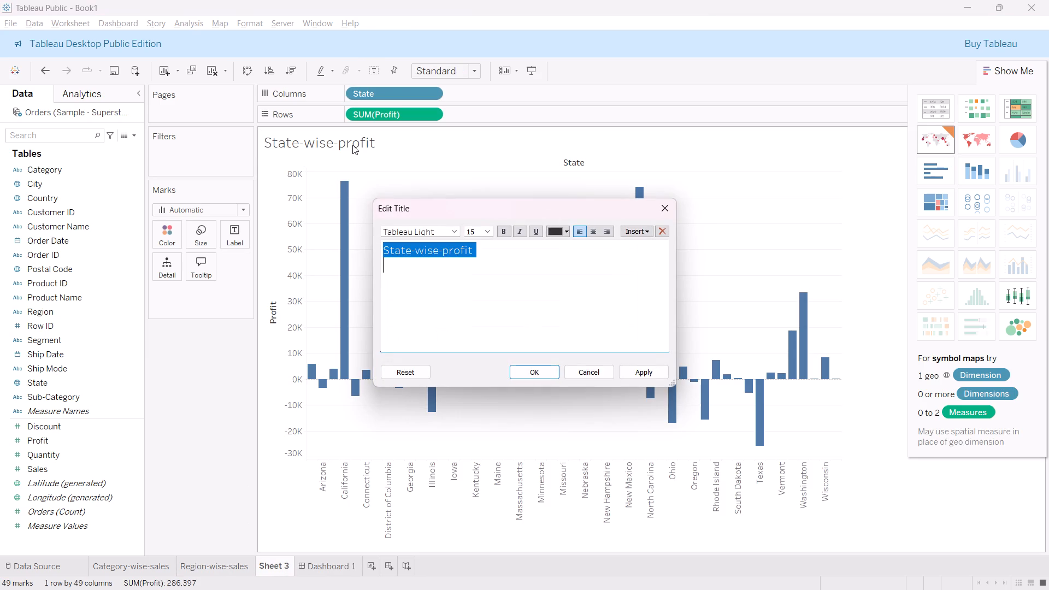
pyautogui.hotkey('ctrl', 'c')
pyautogui.click(352, 145)
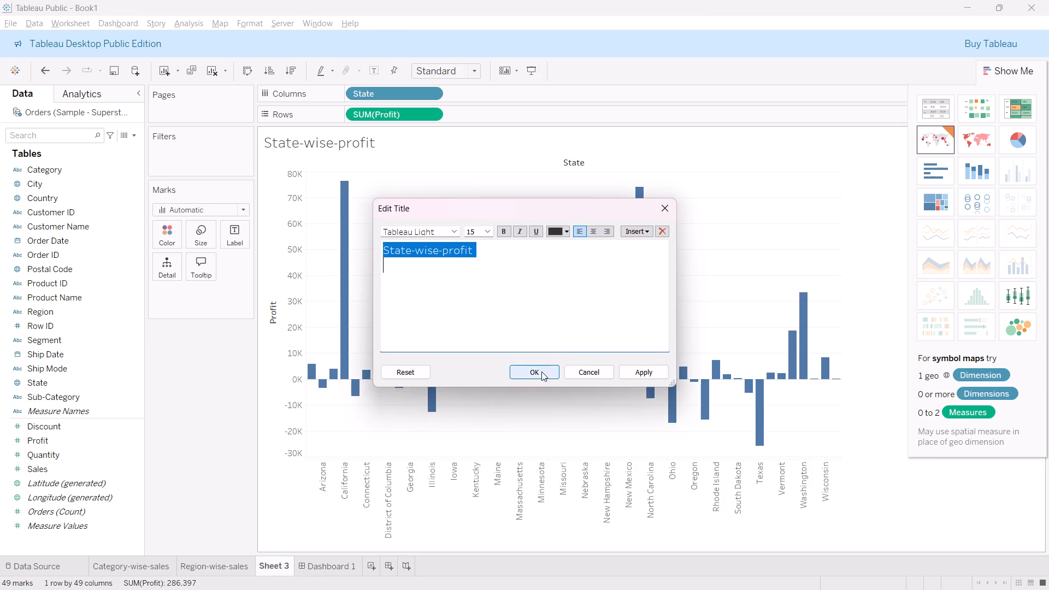
pyautogui.click(541, 371)
pyautogui.doubleClick(281, 567)
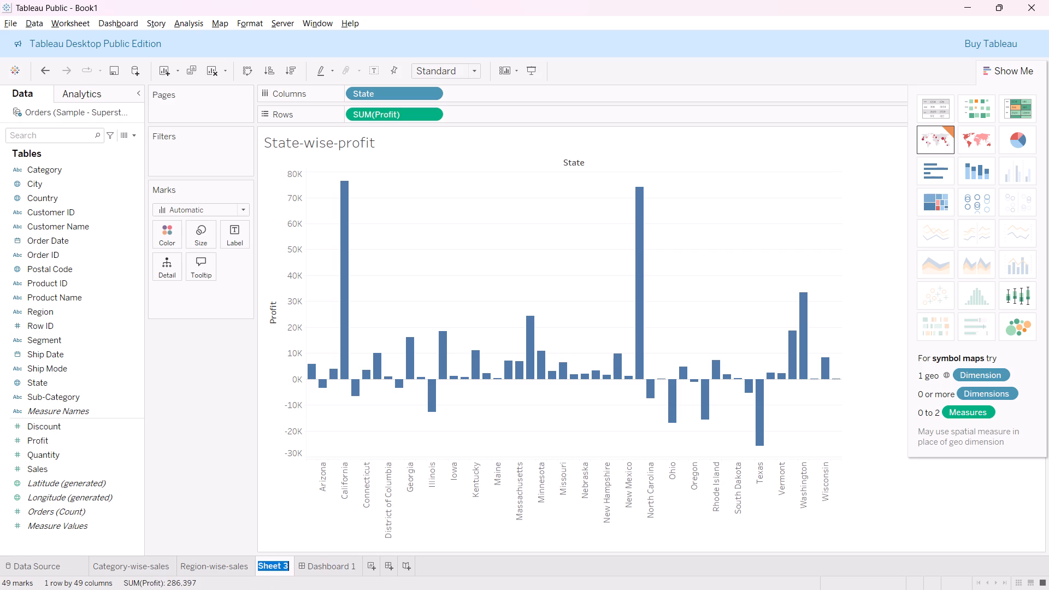
pyautogui.hotkey('ctrl', 'v')
pyautogui.click(734, 176)
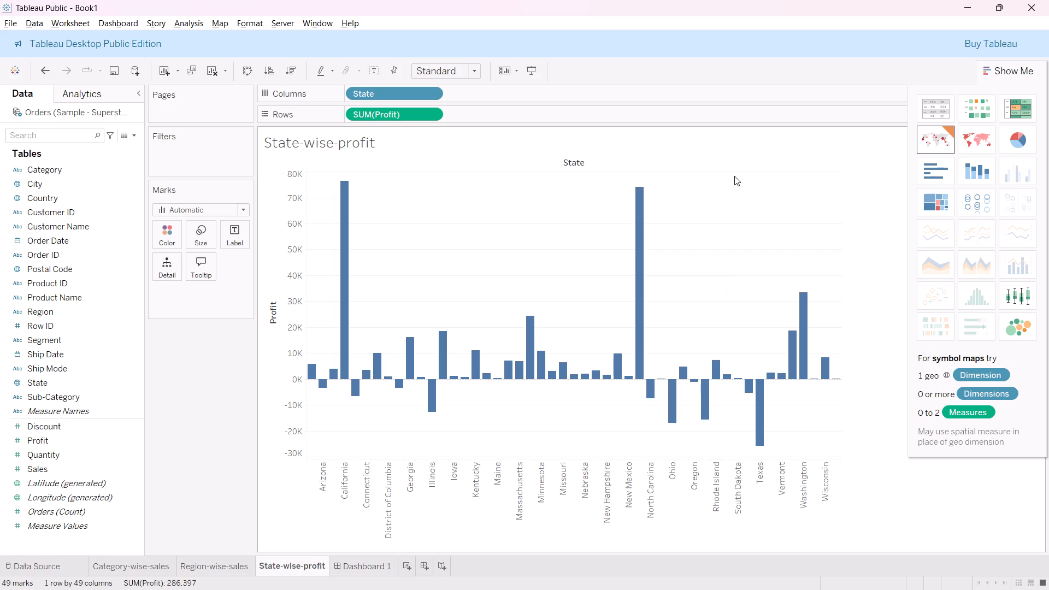
# Review Dashboard 1 and the charts on the Category-wise-sales, Region-wise-sales and State-wise-profit worksheets.
pyautogui.click(351, 562)
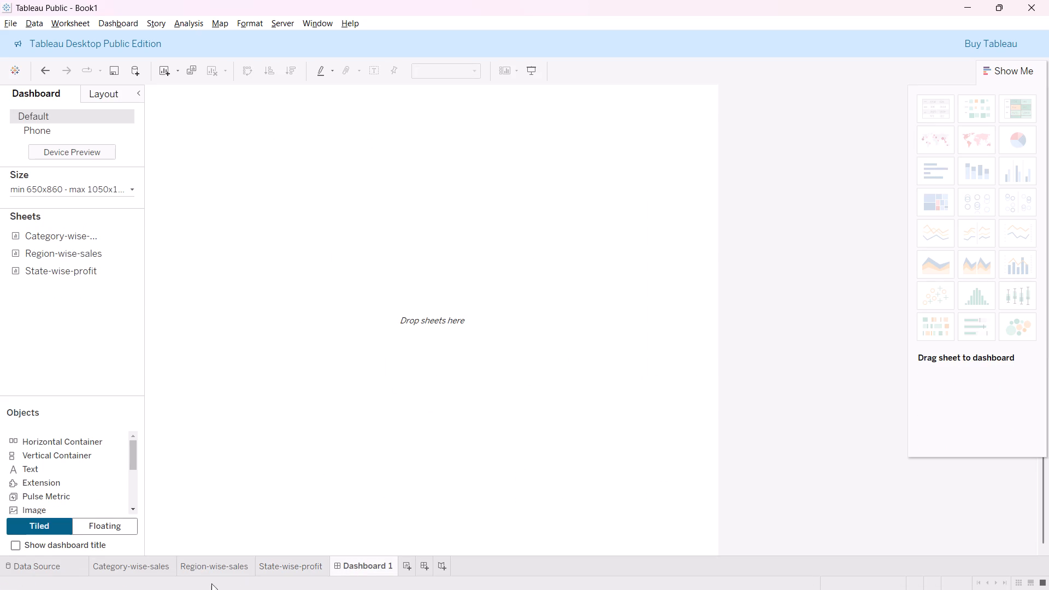
pyautogui.click(140, 568)
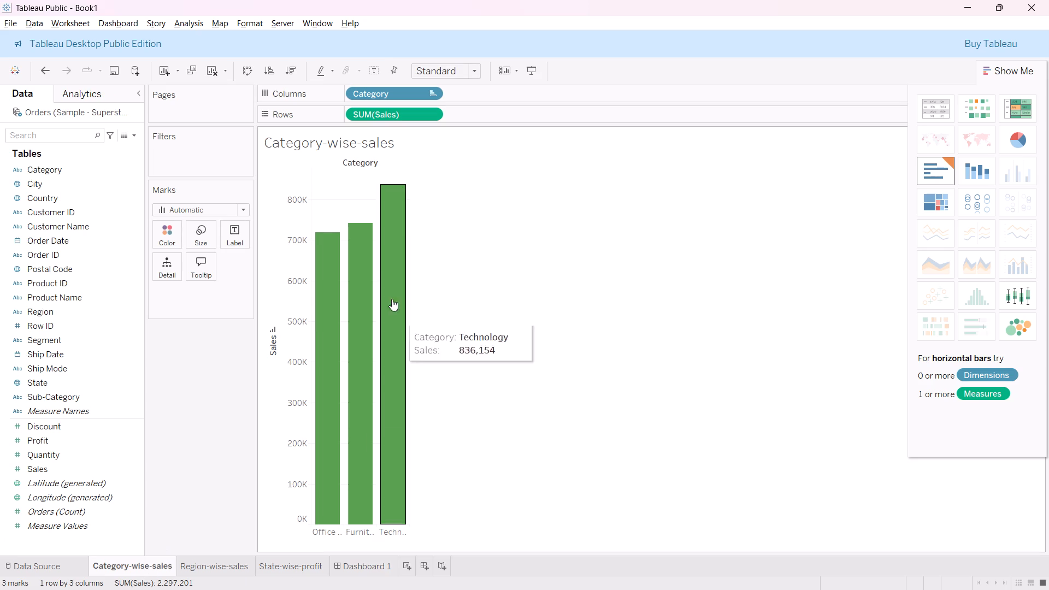
pyautogui.click(212, 563)
pyautogui.click(274, 565)
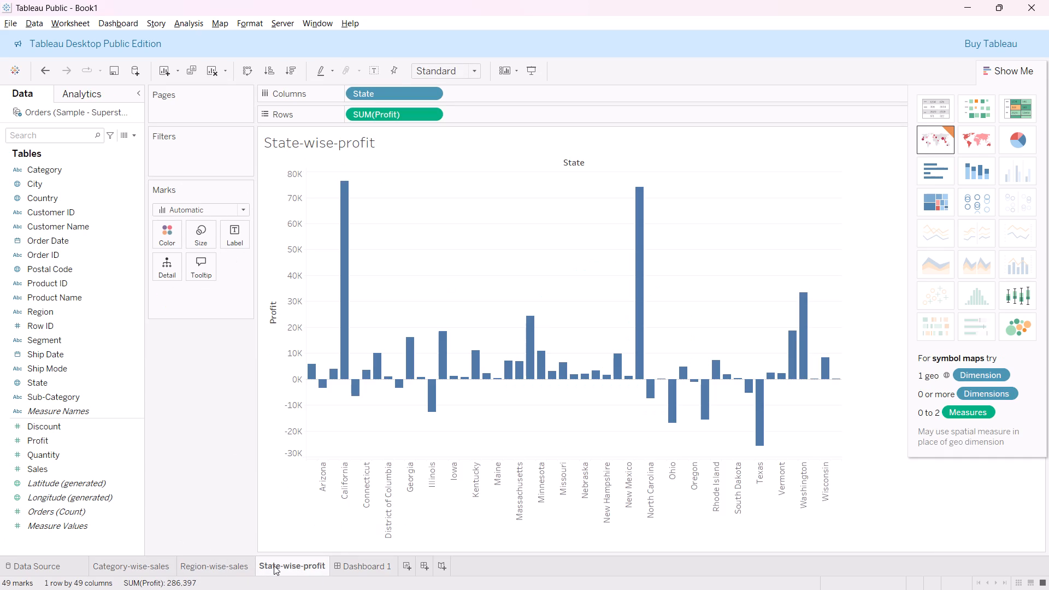
pyautogui.click(135, 567)
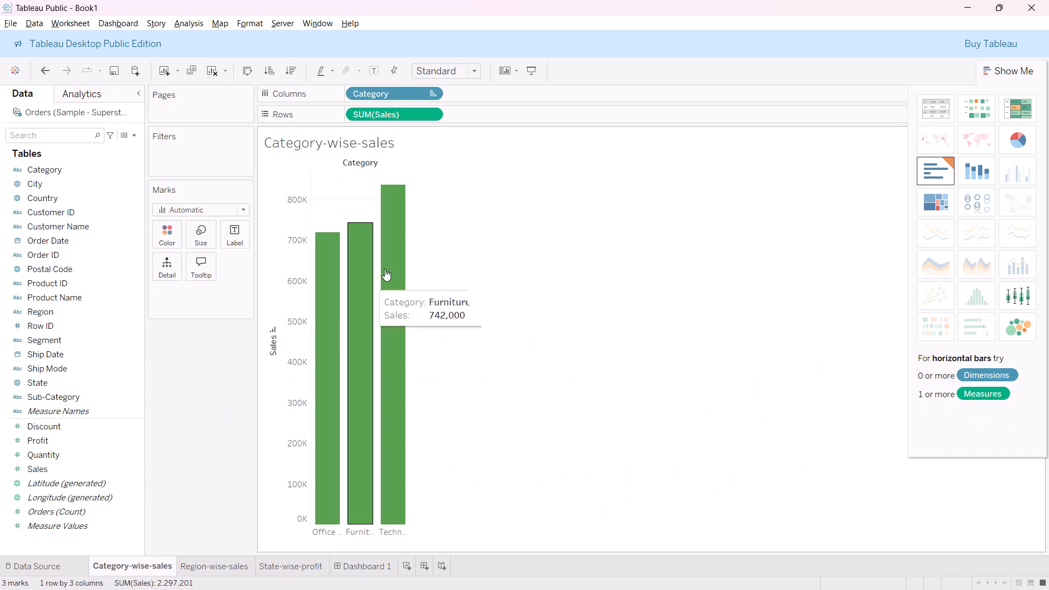
pyautogui.click(473, 245)
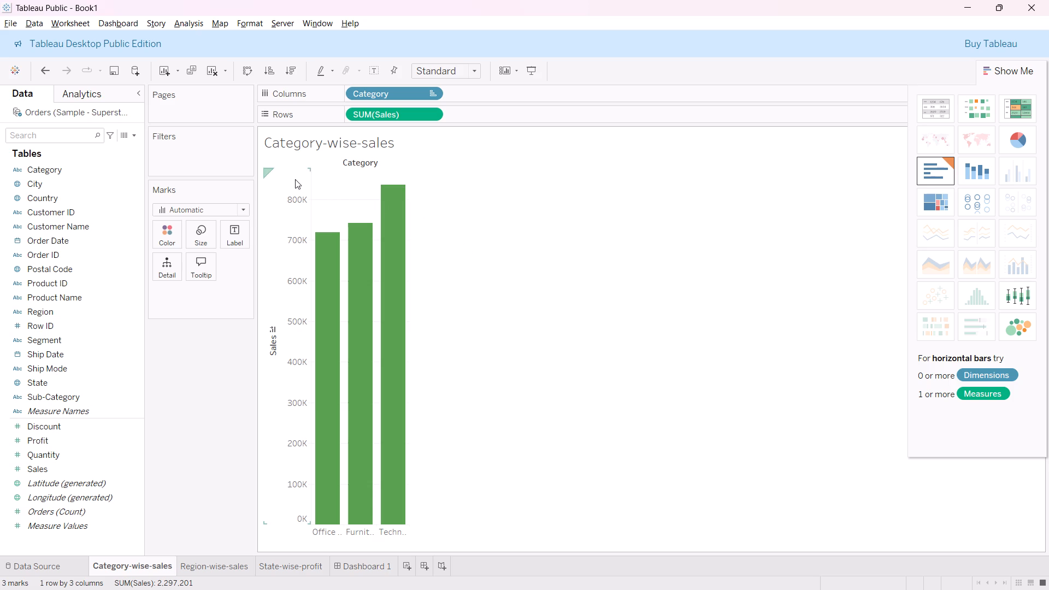
pyautogui.click(330, 177)
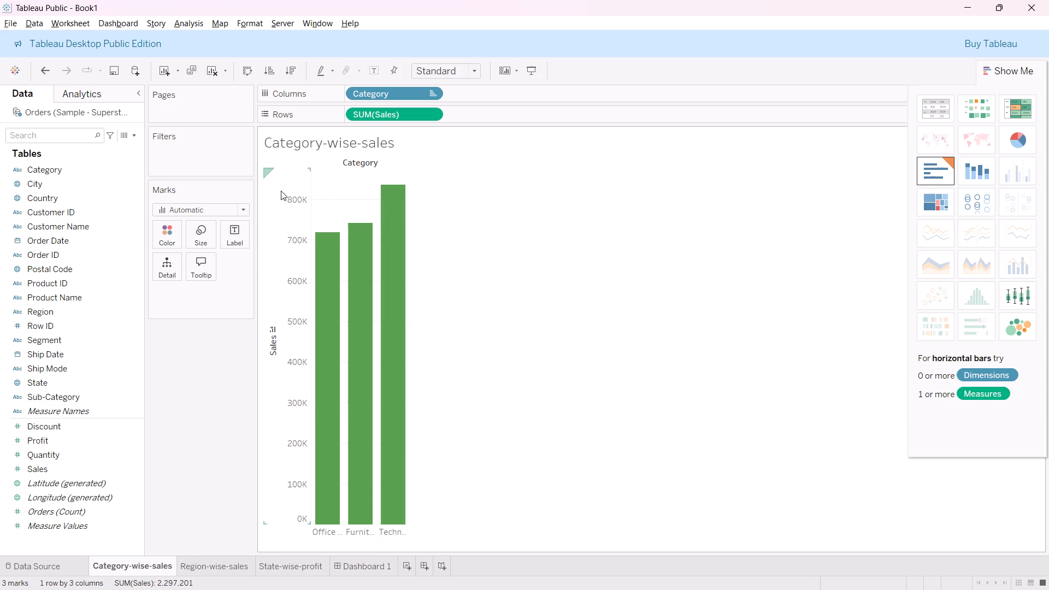
pyautogui.click(284, 197)
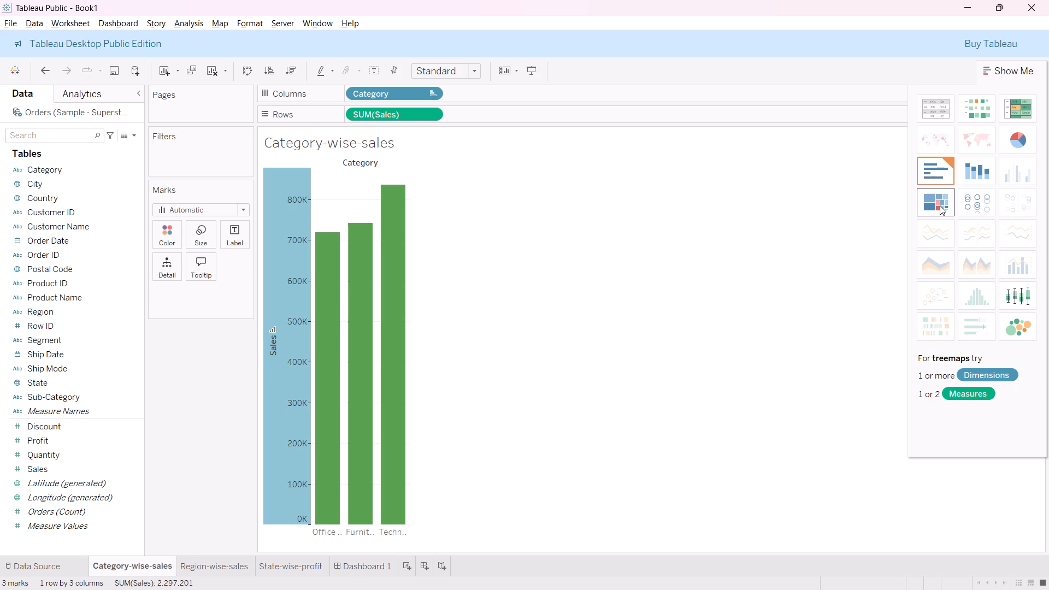
pyautogui.click(611, 350)
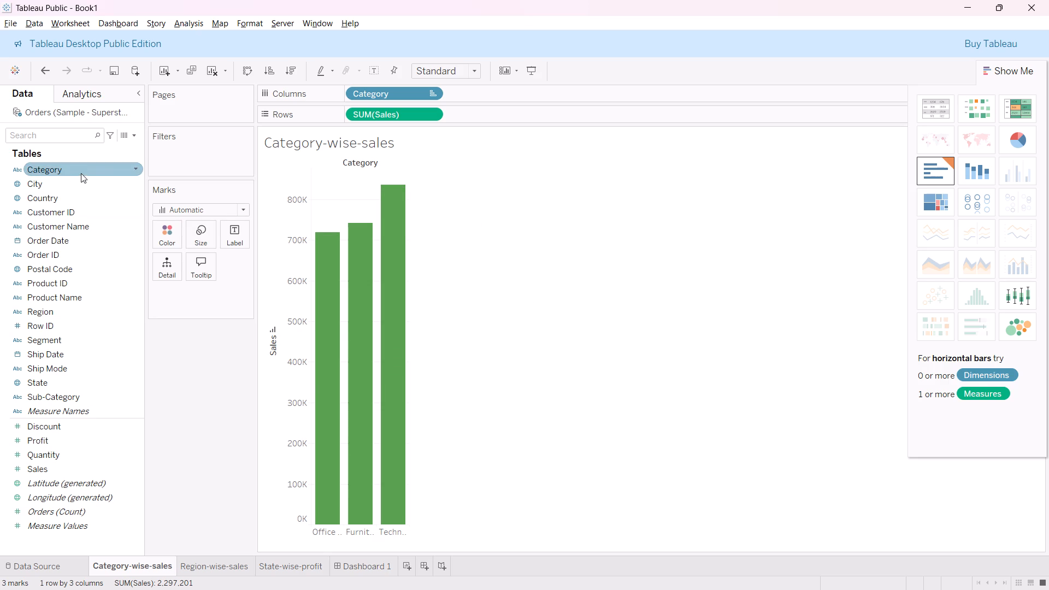
pyautogui.click(235, 567)
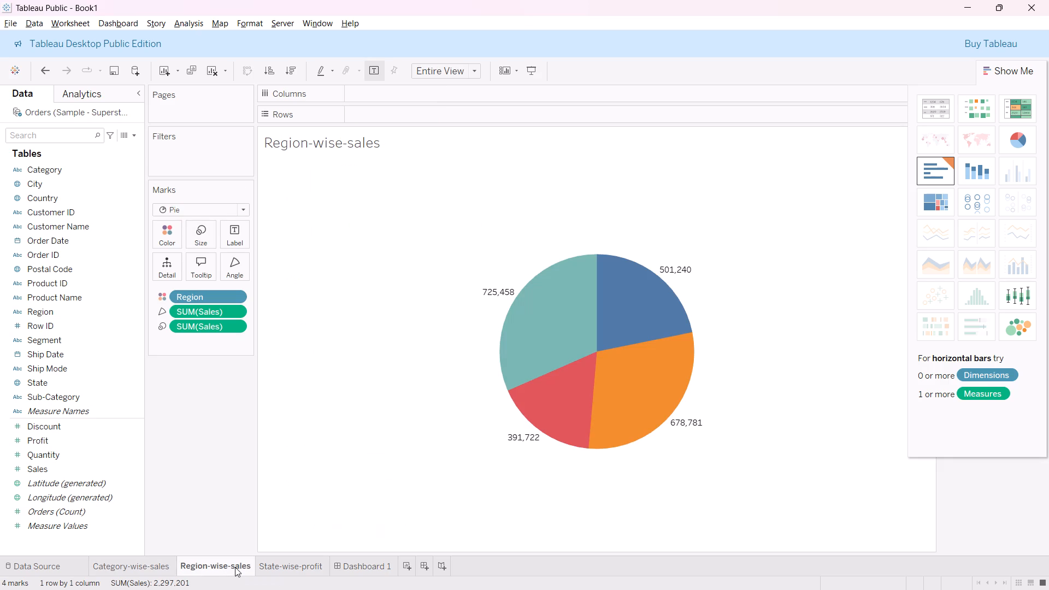
pyautogui.click(297, 563)
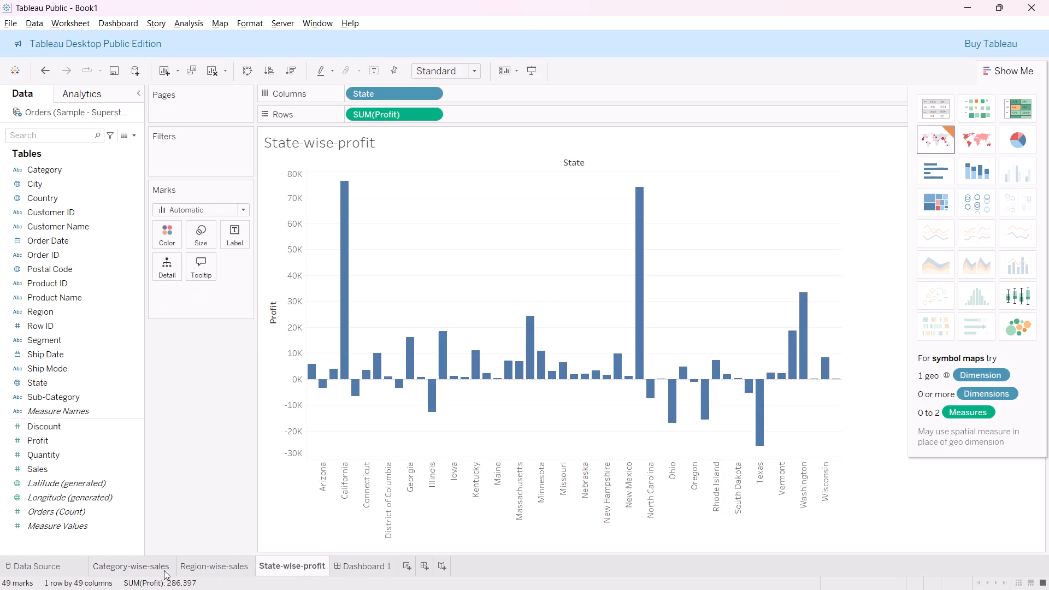
pyautogui.click(151, 567)
pyautogui.click(458, 308)
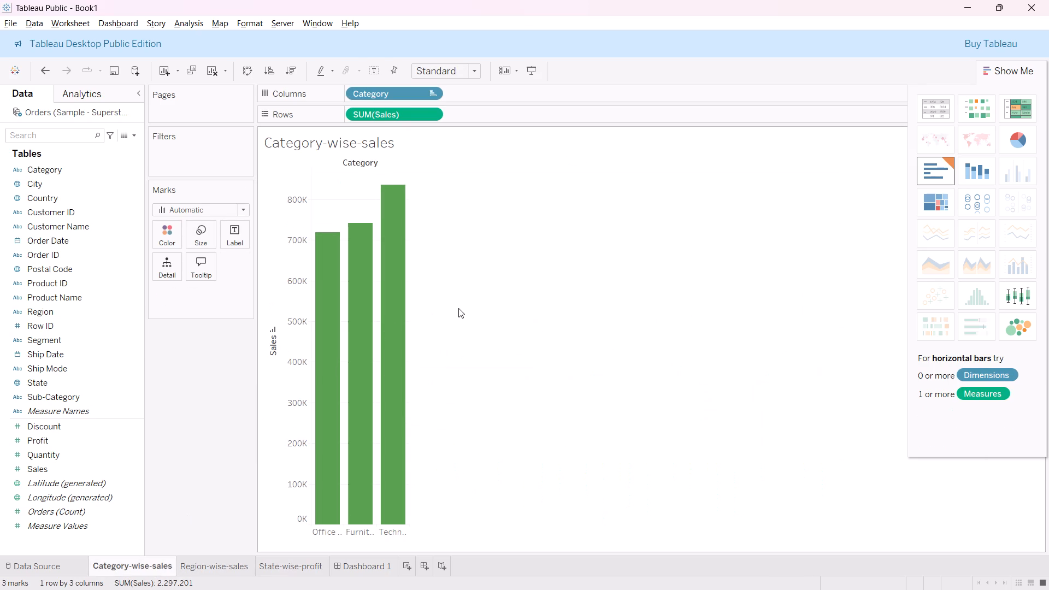
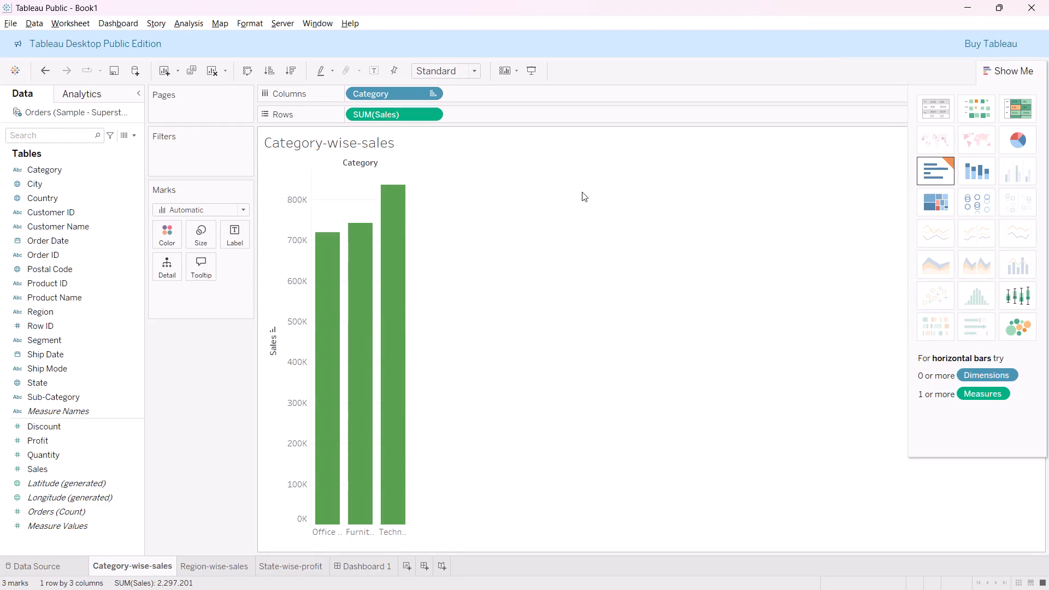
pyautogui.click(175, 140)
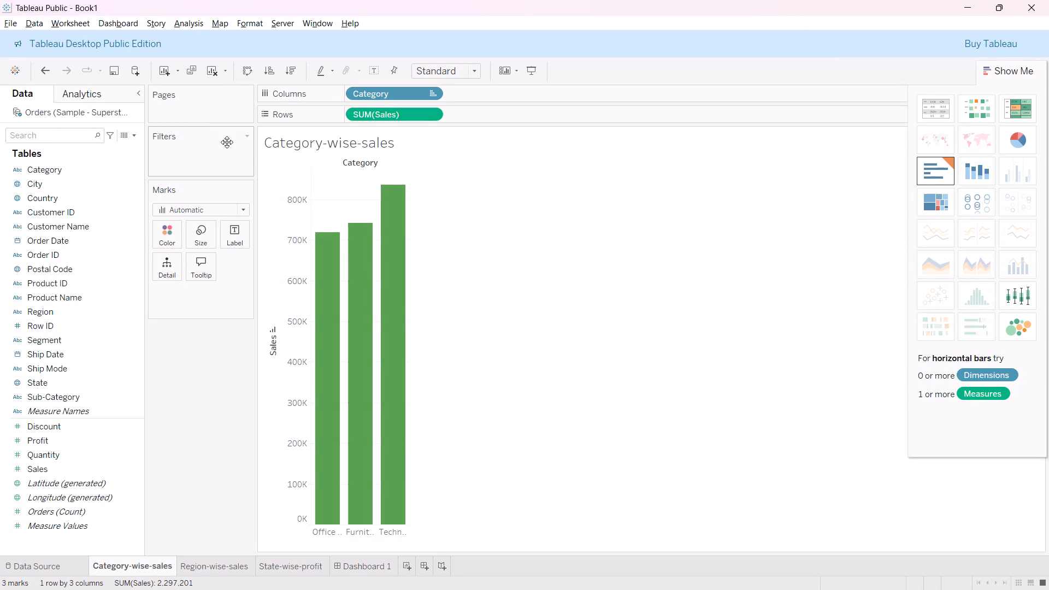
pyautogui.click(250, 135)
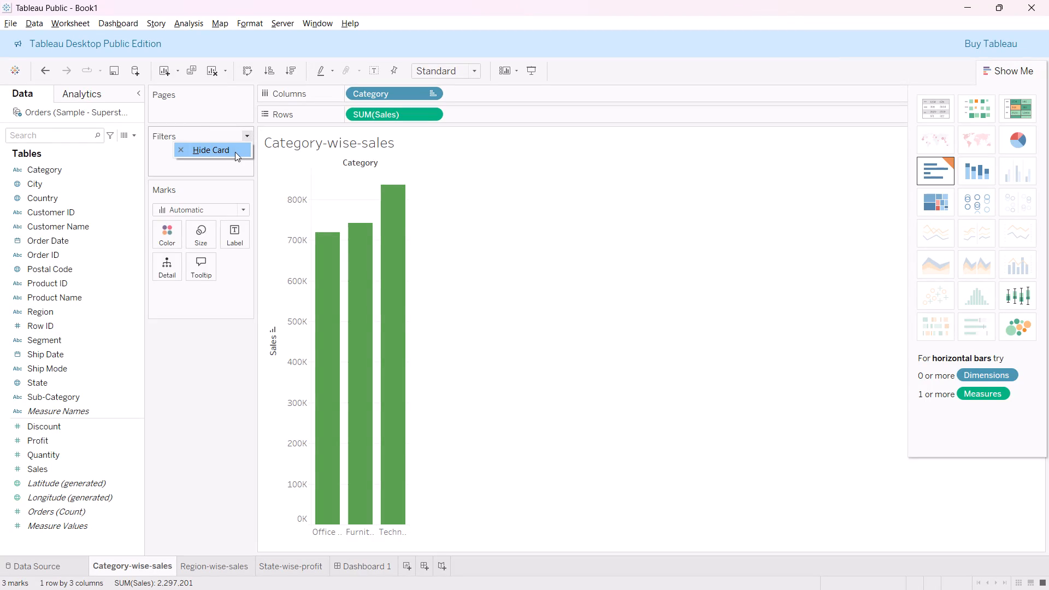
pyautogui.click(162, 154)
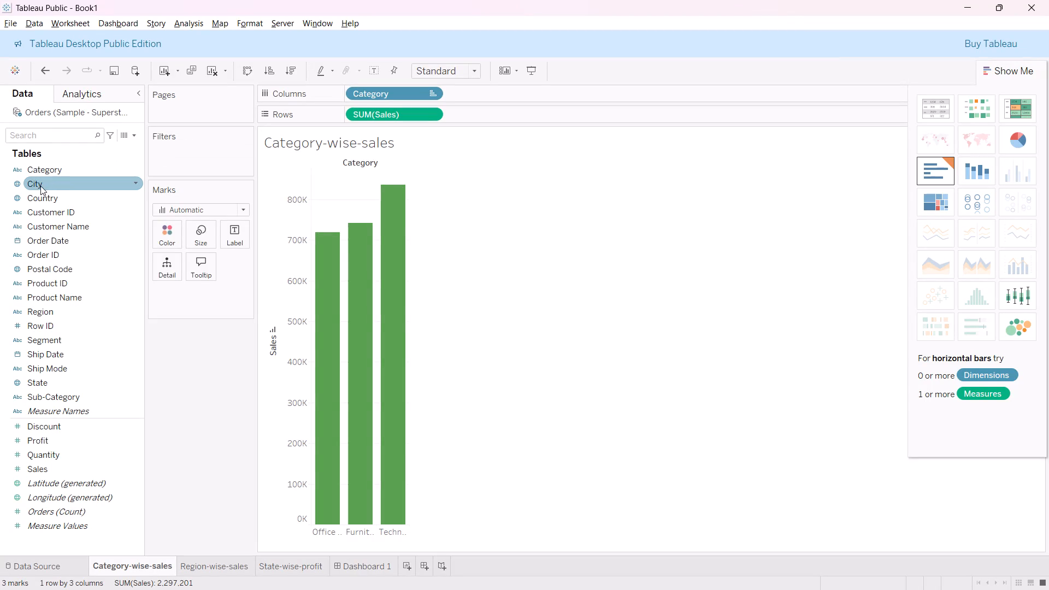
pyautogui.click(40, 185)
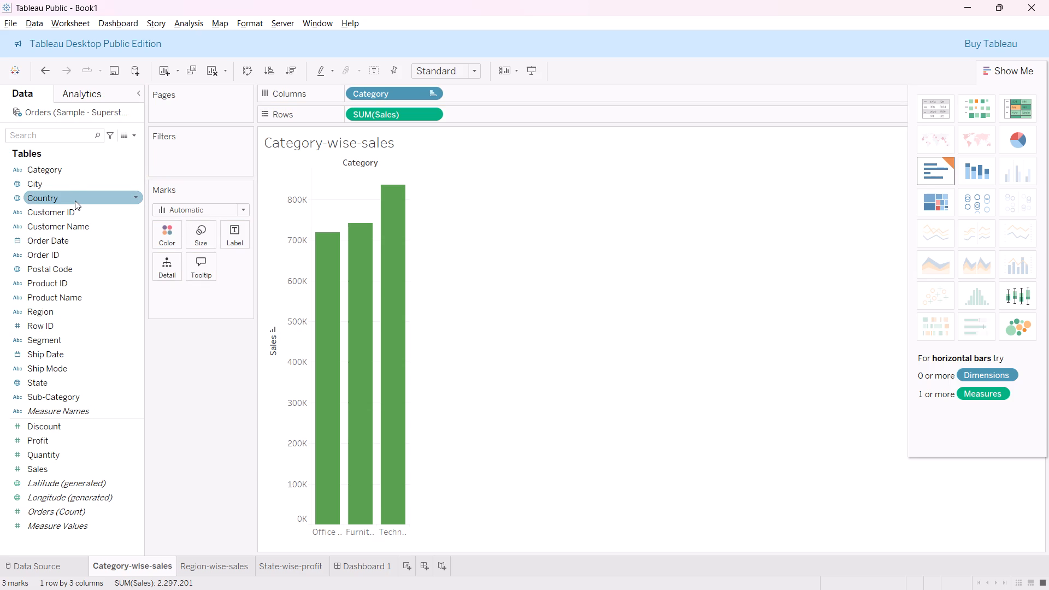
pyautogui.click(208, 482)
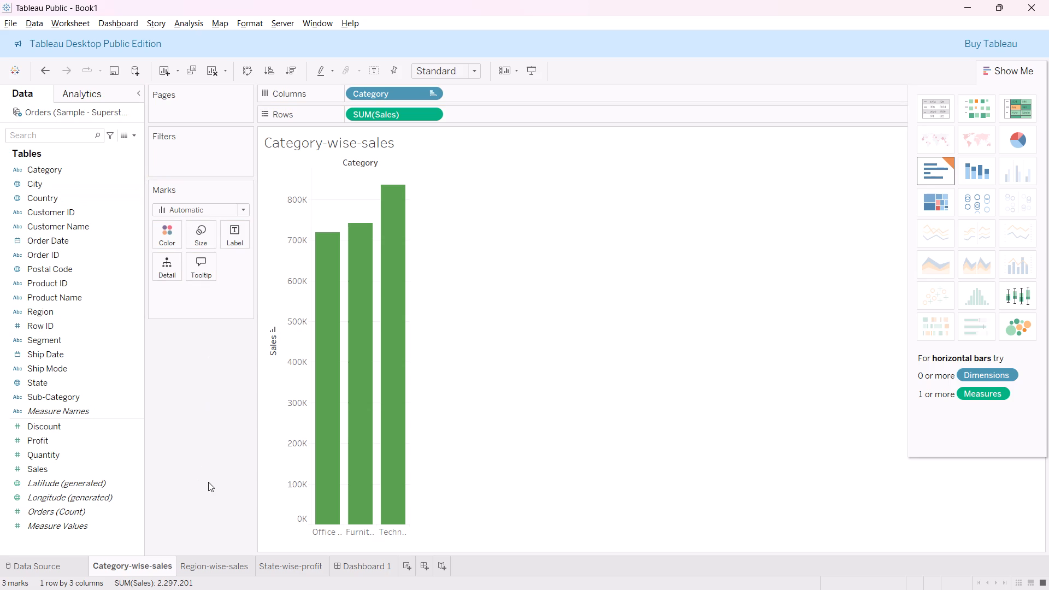
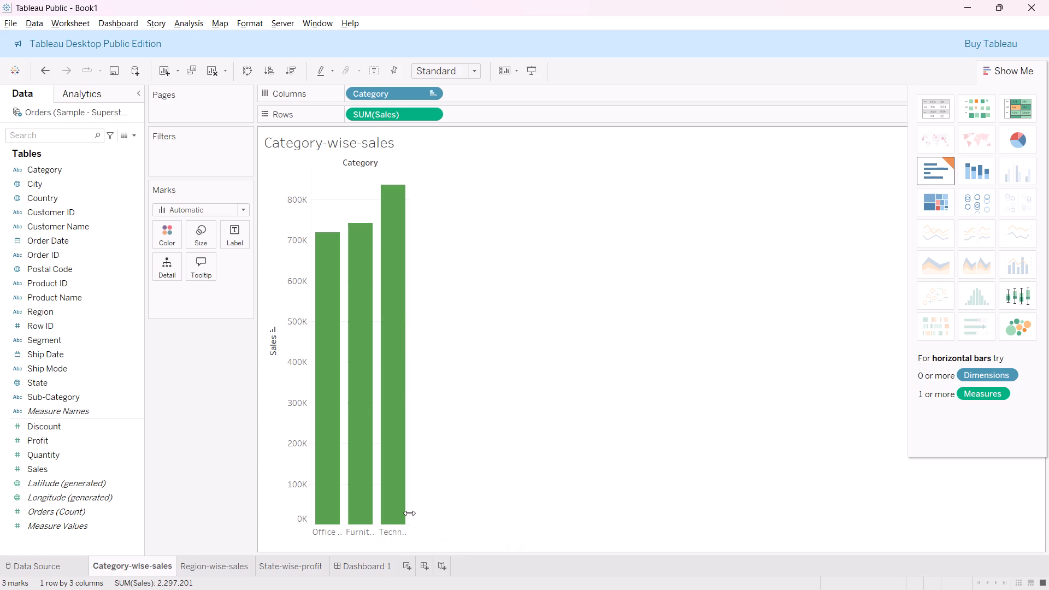
# Widen the columns of the Category-wise-sales bar chart until the full category names fit beneath the bars.
pyautogui.moveTo(409, 513); pyautogui.dragTo(480, 498)
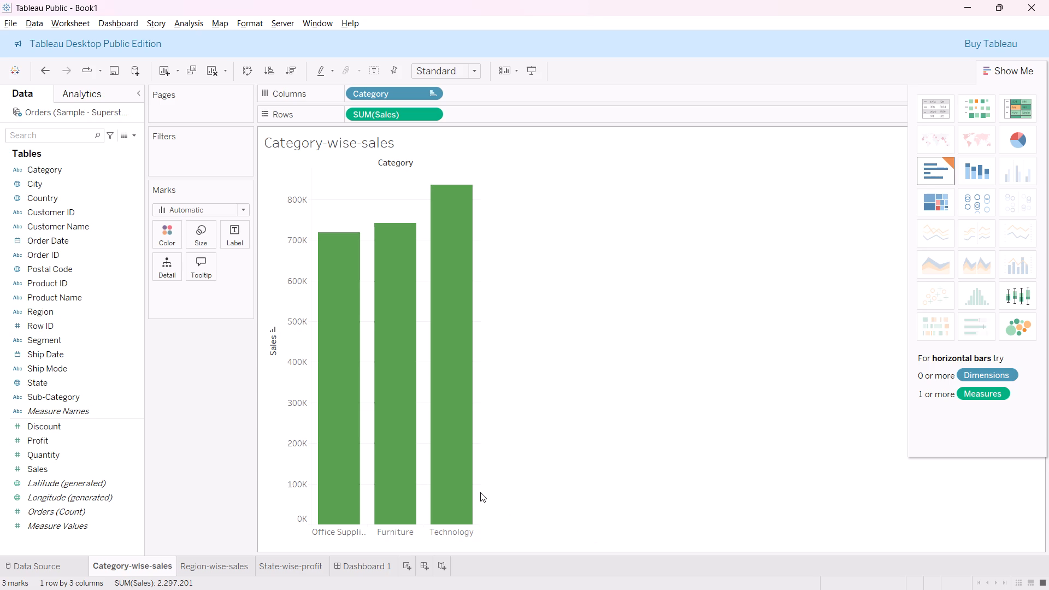
pyautogui.moveTo(480, 490); pyautogui.dragTo(536, 476)
pyautogui.moveTo(536, 476); pyautogui.dragTo(599, 477)
pyautogui.click(687, 434)
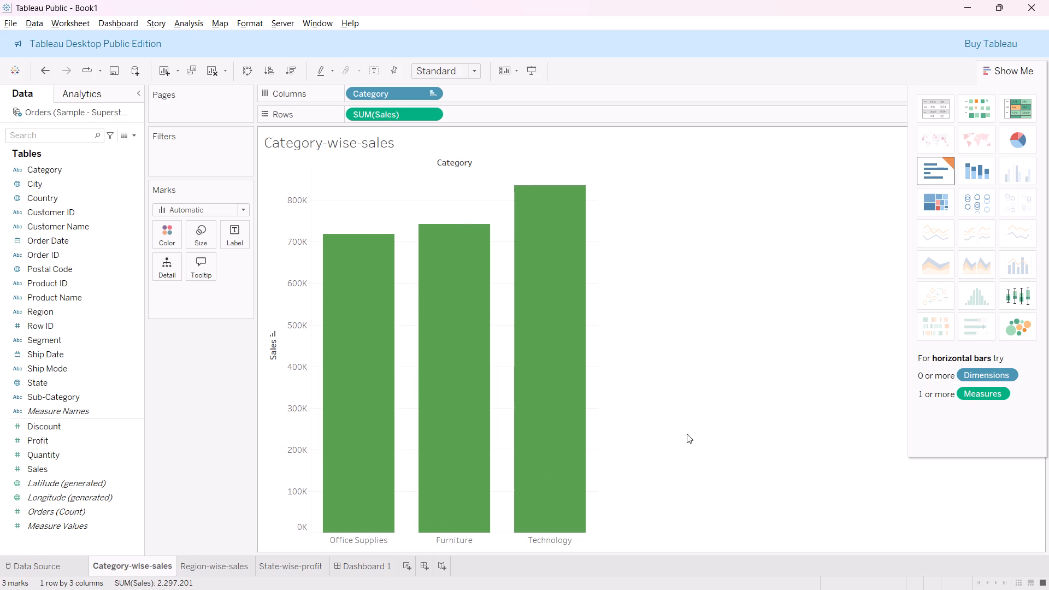
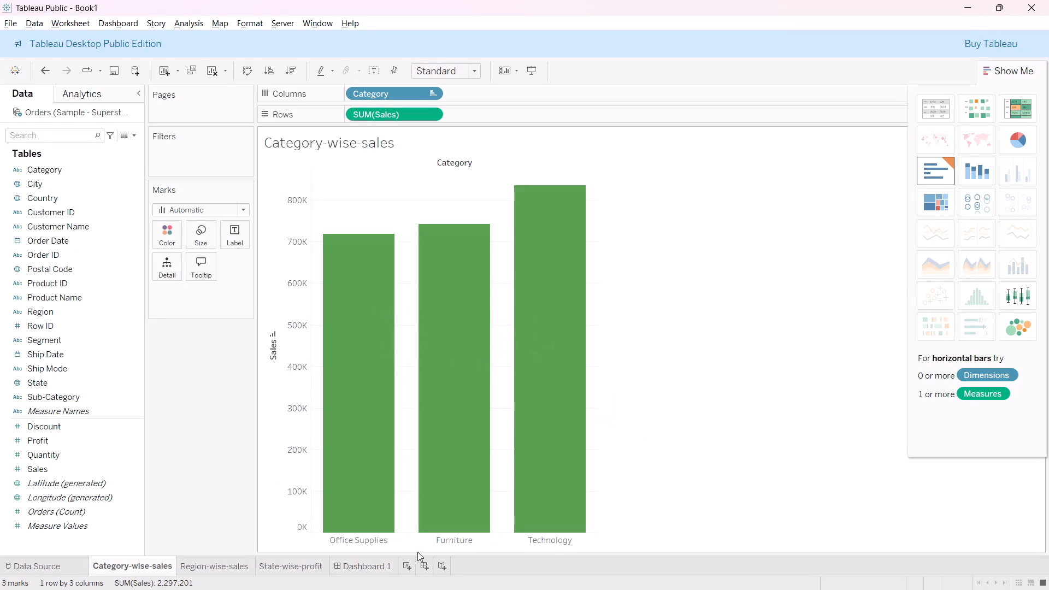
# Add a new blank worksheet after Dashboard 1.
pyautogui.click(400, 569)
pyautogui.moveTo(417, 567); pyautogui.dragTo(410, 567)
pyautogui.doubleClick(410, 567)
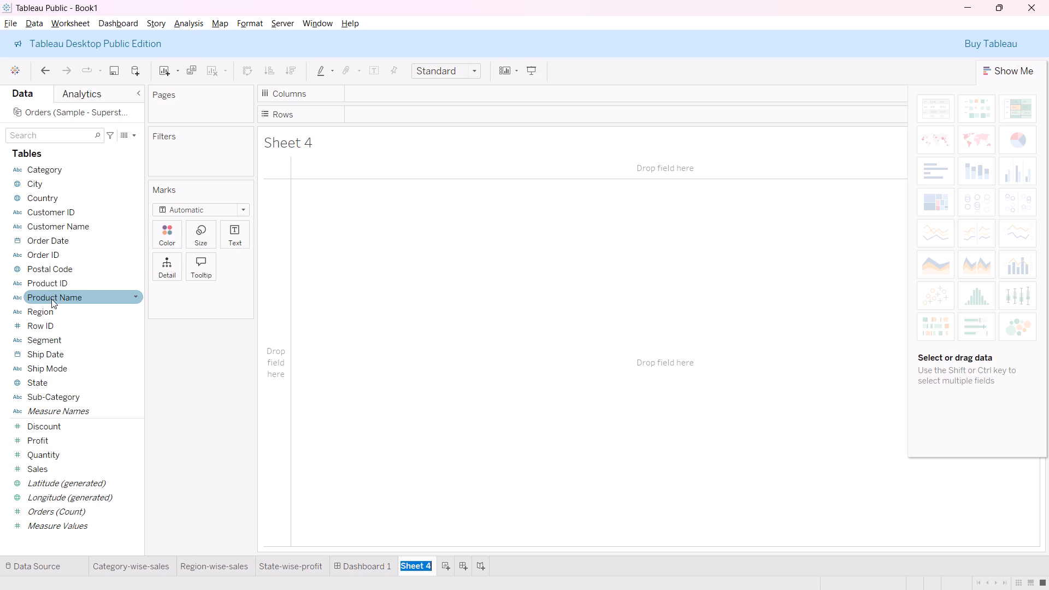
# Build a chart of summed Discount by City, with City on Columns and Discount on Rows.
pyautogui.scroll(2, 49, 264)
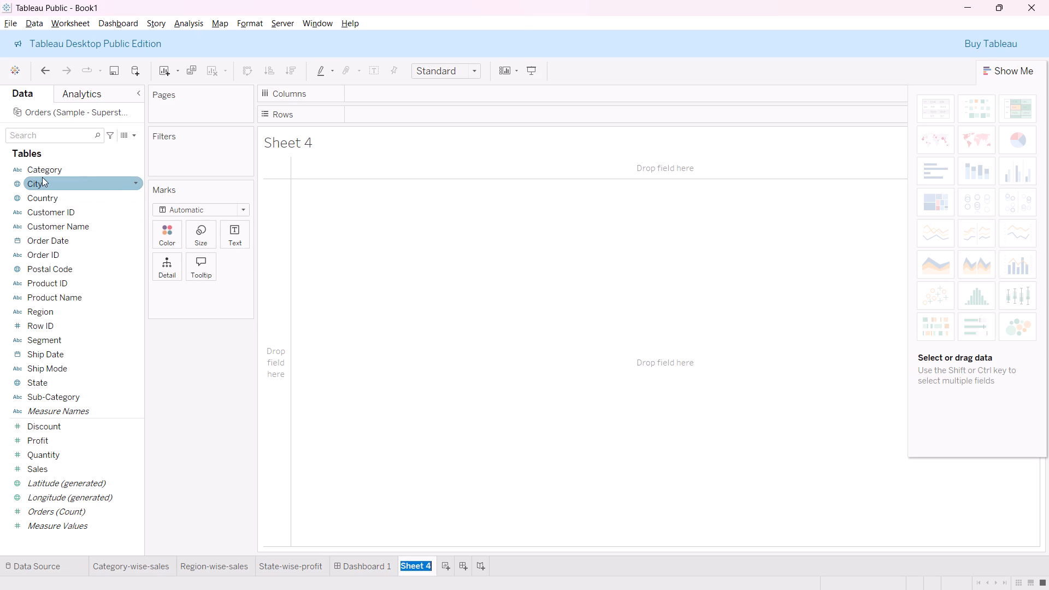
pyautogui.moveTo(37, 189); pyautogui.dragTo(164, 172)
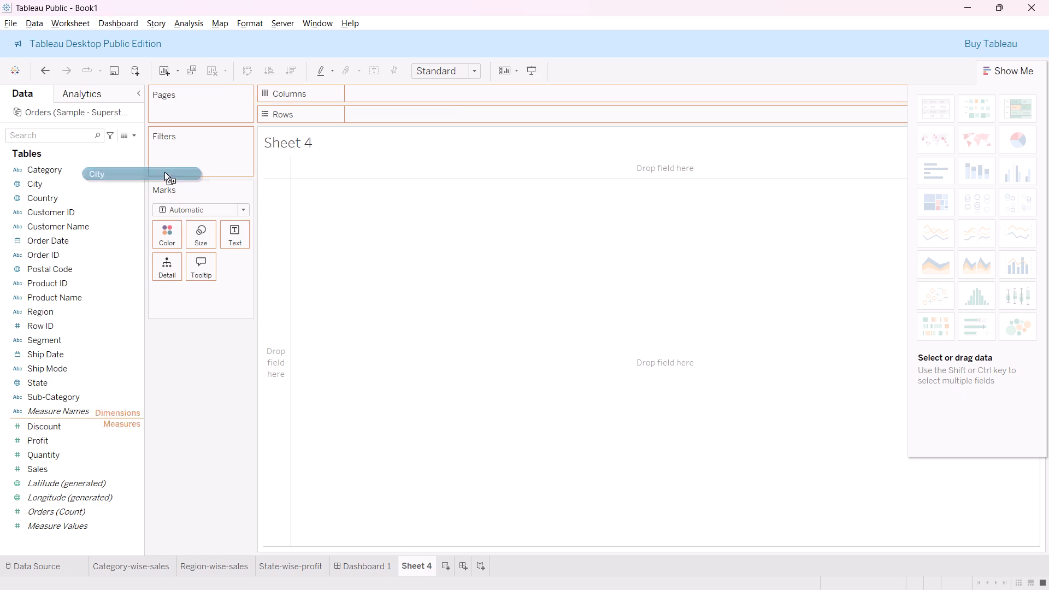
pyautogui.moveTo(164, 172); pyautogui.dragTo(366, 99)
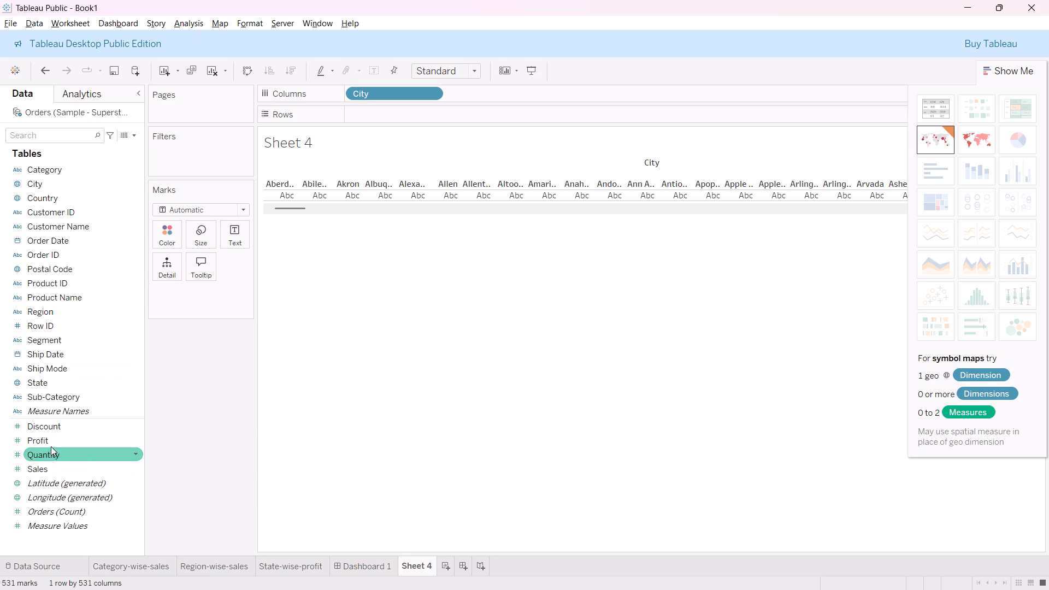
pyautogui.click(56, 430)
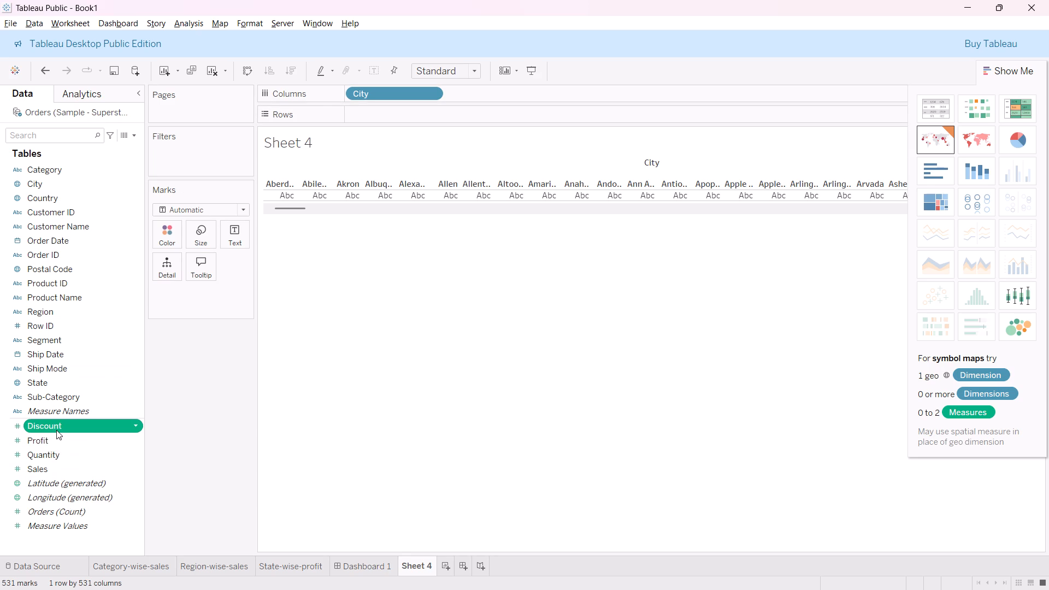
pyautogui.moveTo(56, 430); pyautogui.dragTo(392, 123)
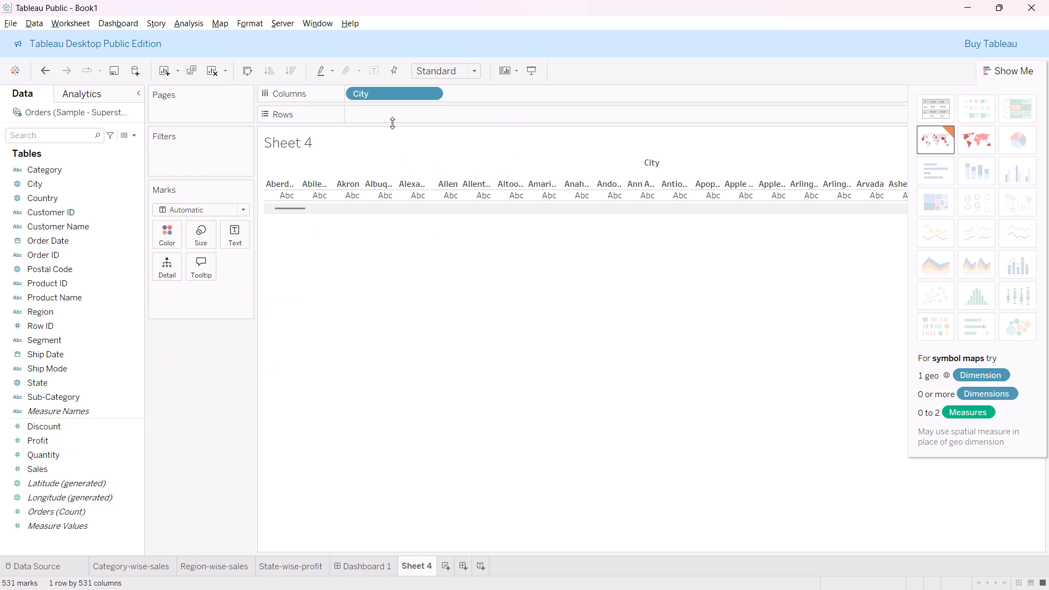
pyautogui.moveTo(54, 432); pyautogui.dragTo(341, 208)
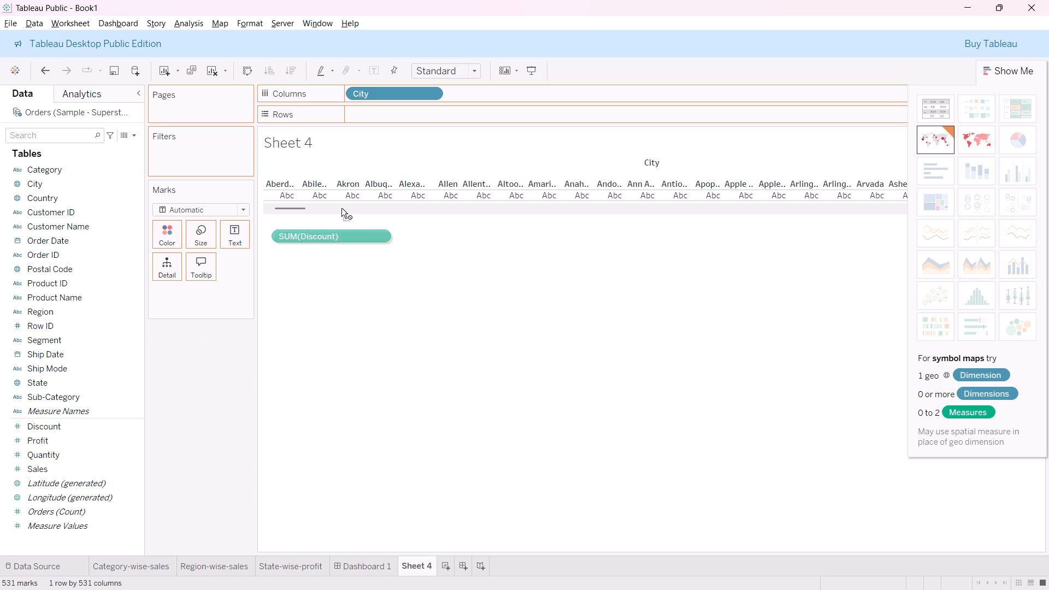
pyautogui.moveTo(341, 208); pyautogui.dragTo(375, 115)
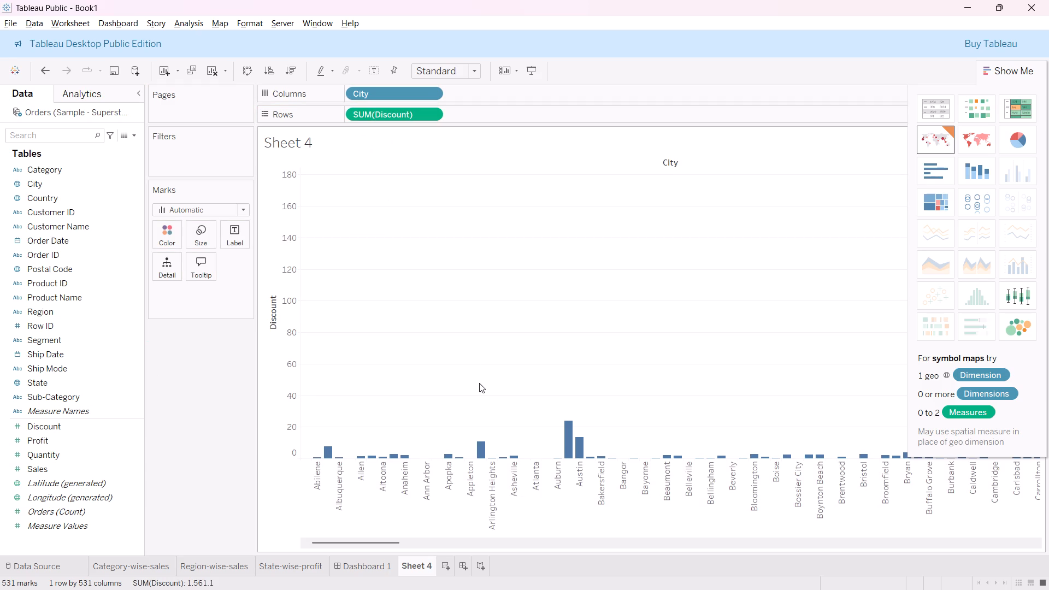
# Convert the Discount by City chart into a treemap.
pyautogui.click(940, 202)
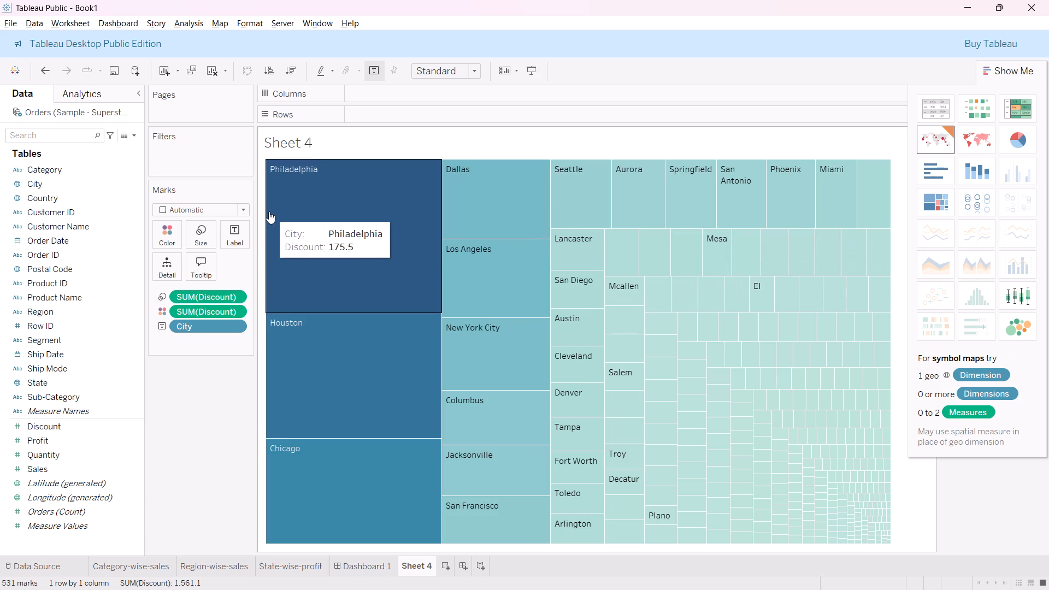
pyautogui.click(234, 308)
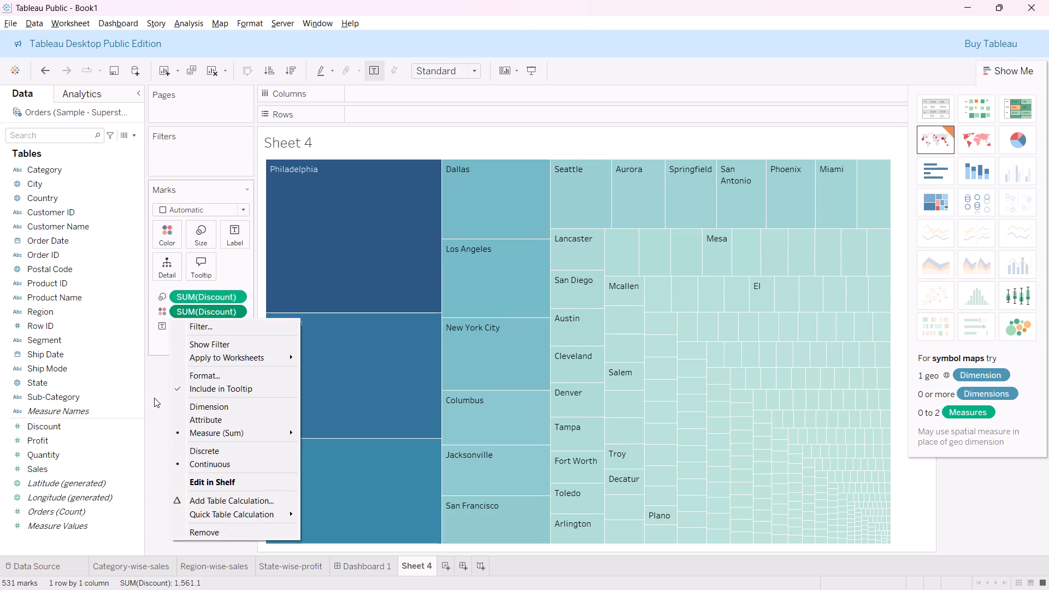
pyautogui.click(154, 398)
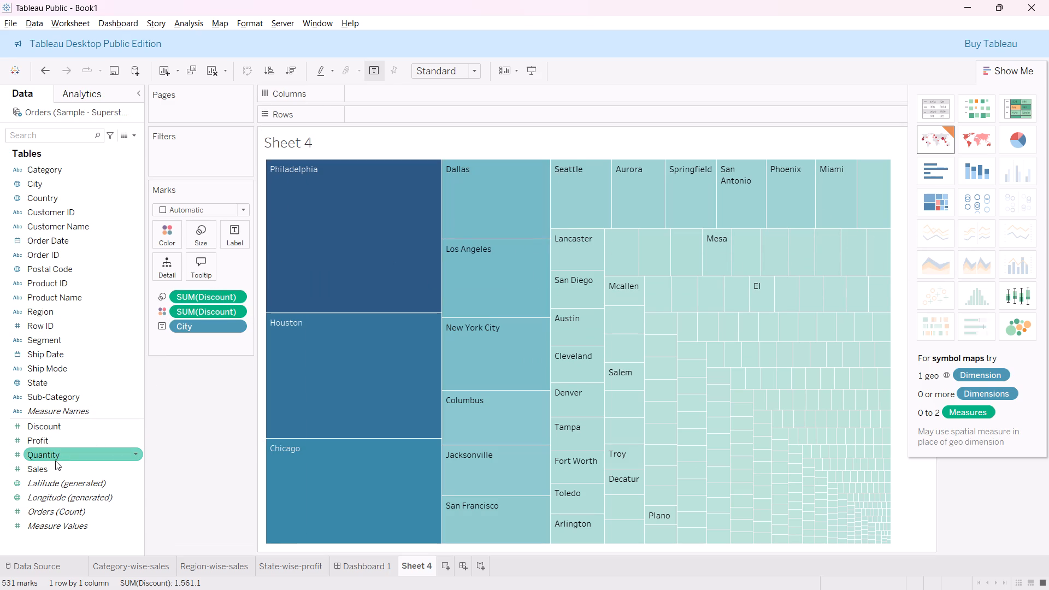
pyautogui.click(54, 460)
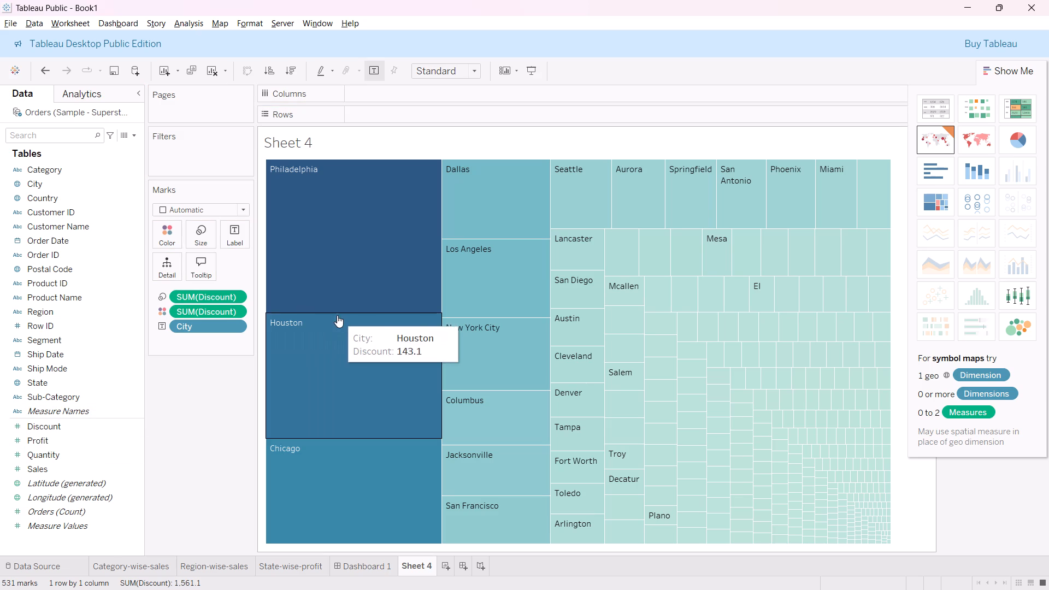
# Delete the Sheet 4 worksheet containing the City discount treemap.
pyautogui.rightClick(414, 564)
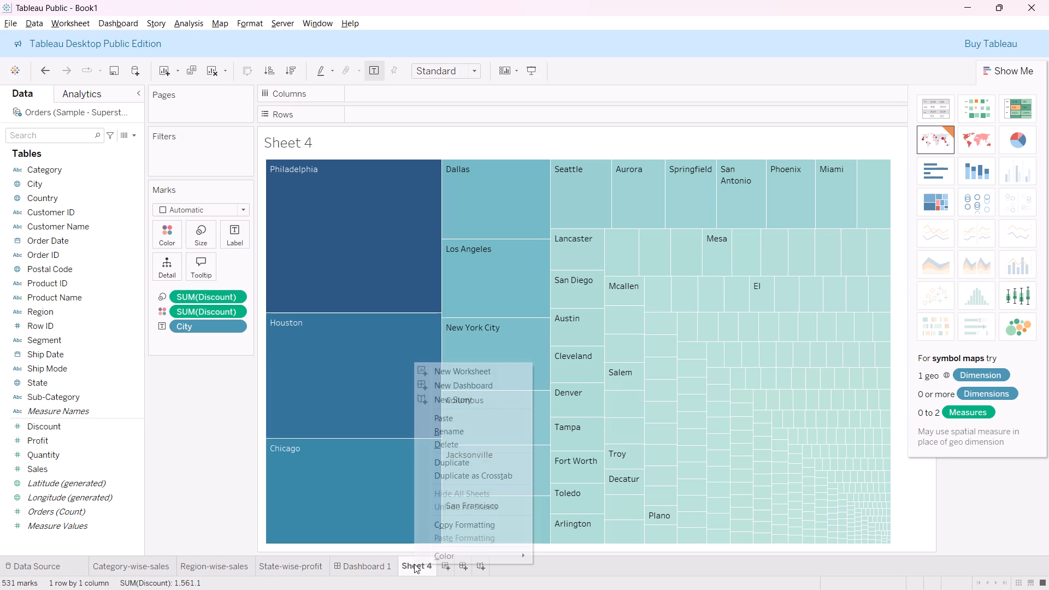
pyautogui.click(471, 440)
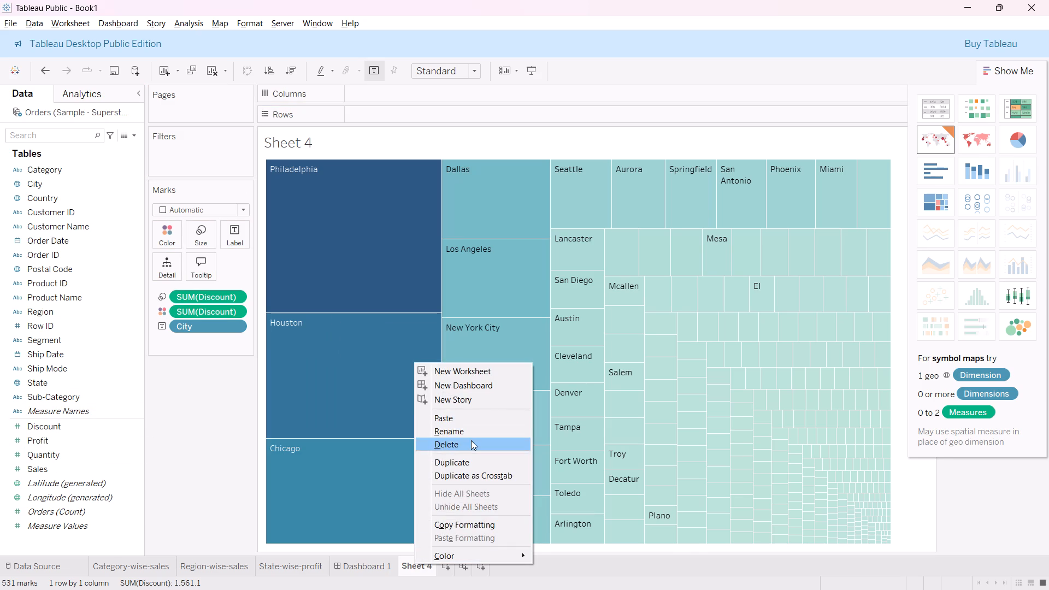
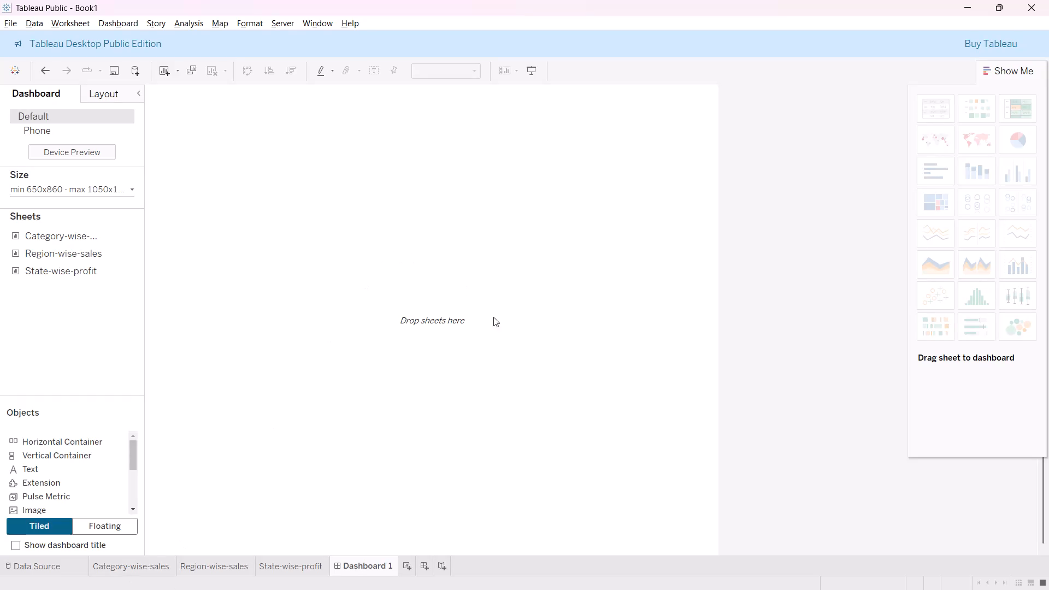
# Review the empty dashboard's available objects, the Region-wise-sales, Category-wise-sales and State-wise-profit worksheets, and the Orders data source.
pyautogui.click(502, 360)
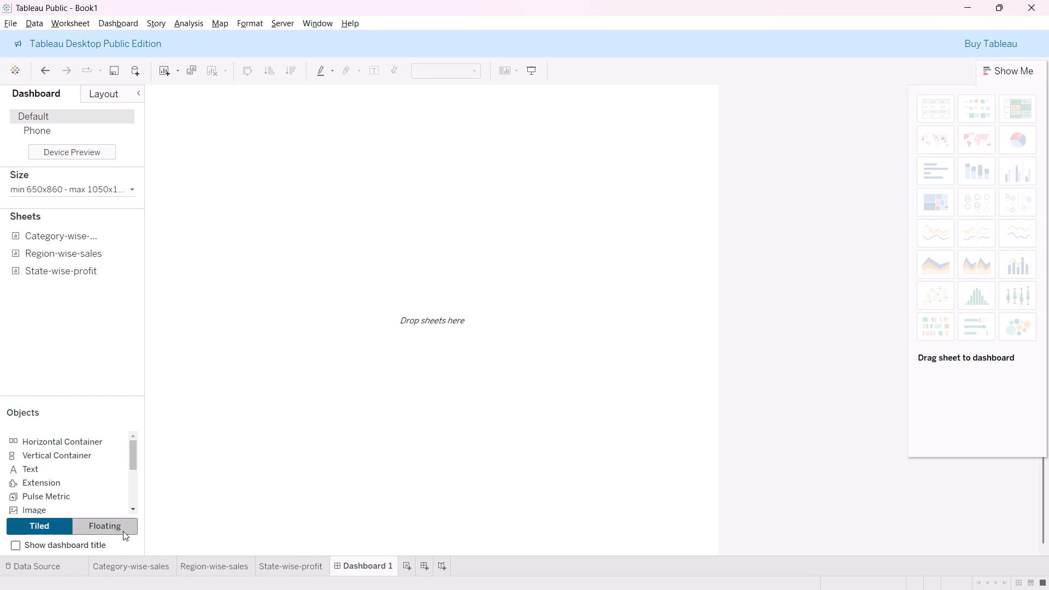
pyautogui.moveTo(134, 461); pyautogui.dragTo(134, 475)
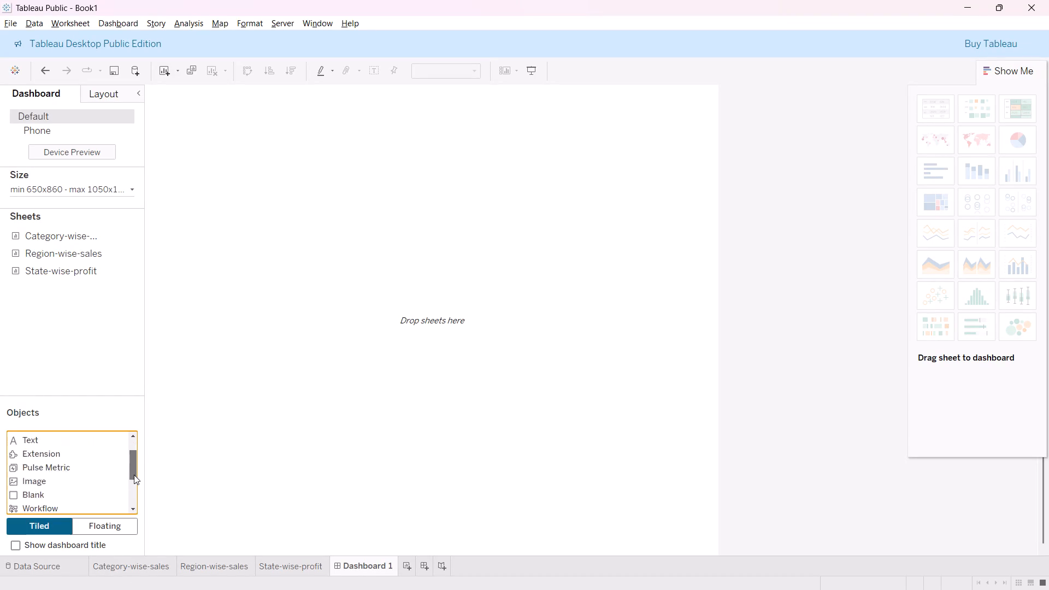
pyautogui.moveTo(134, 475); pyautogui.dragTo(198, 291)
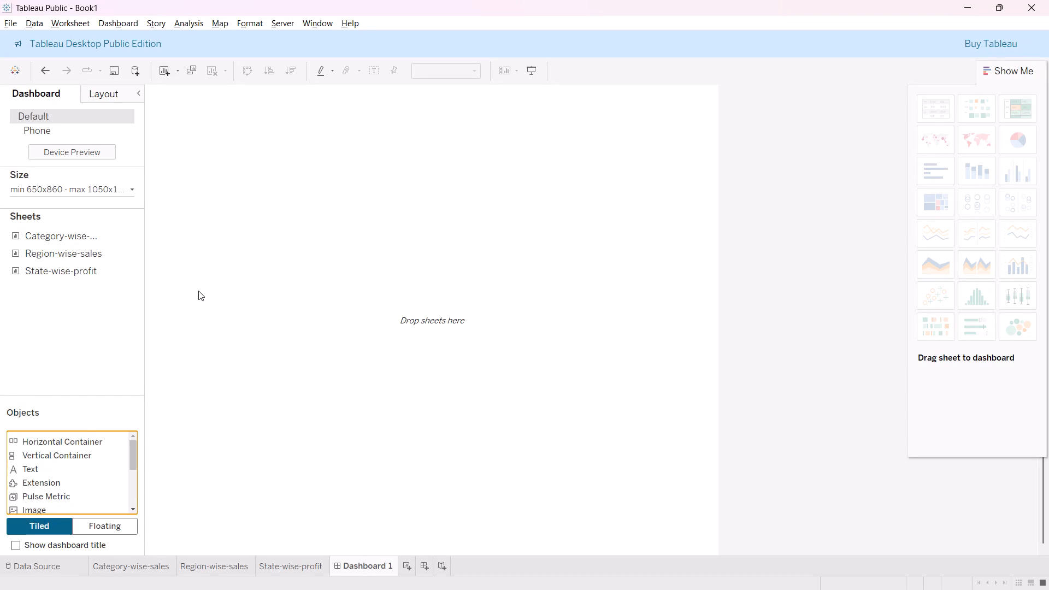
pyautogui.click(198, 291)
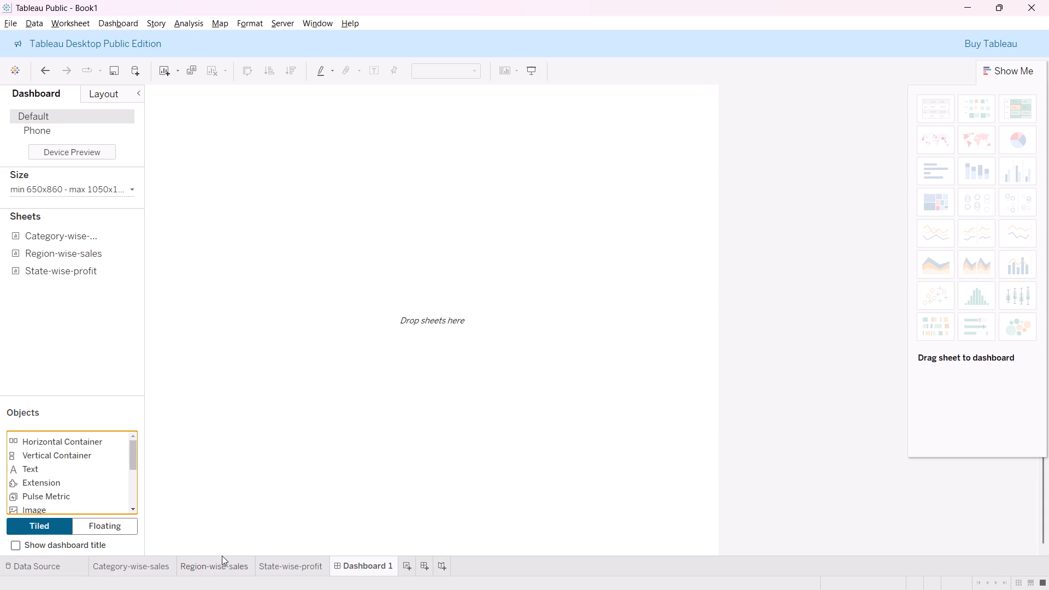
pyautogui.click(217, 567)
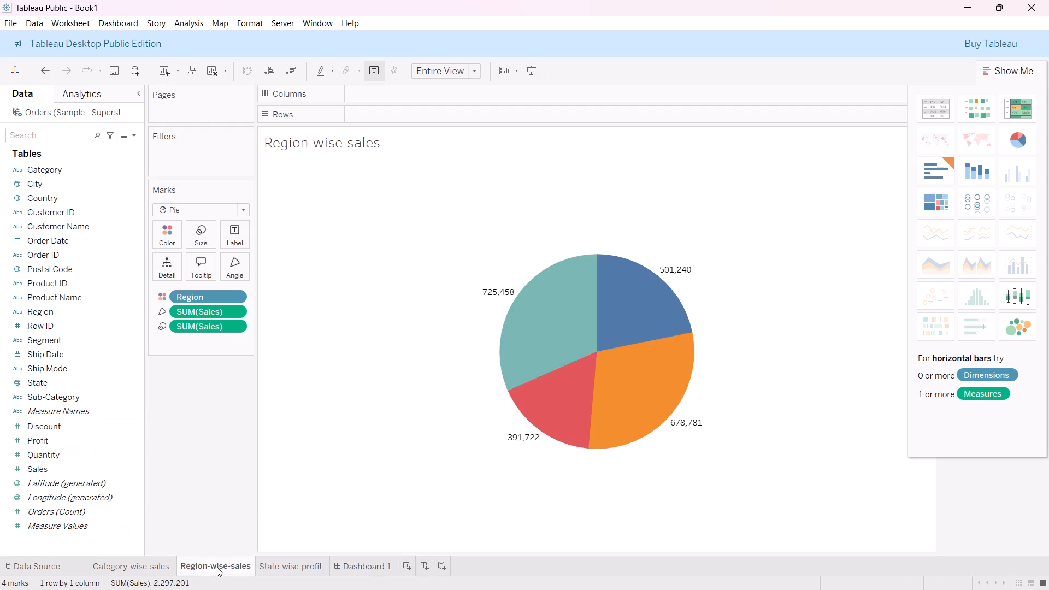
pyautogui.click(155, 563)
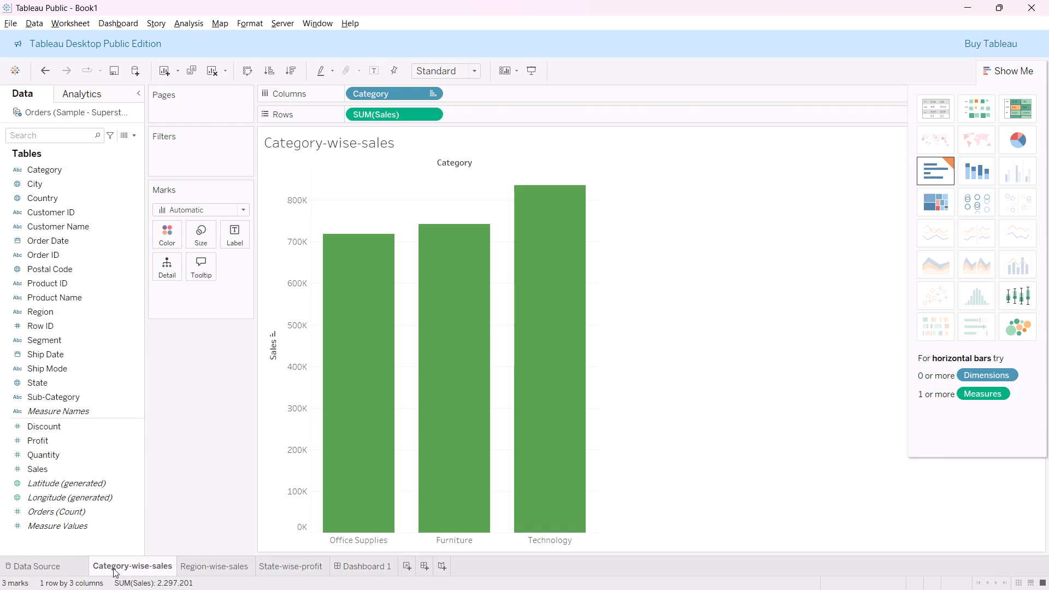
pyautogui.click(76, 565)
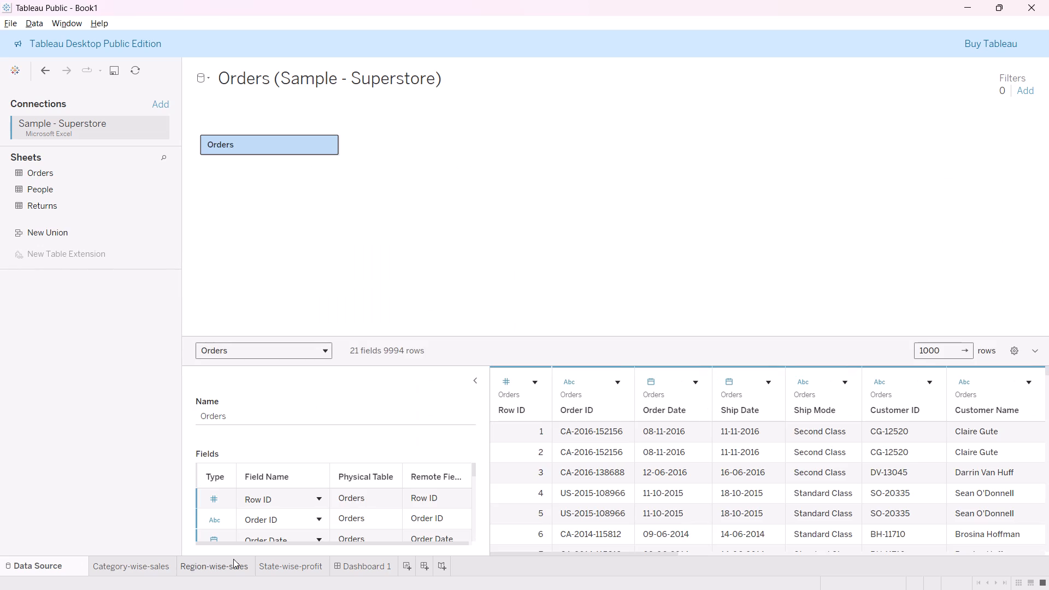
pyautogui.click(286, 568)
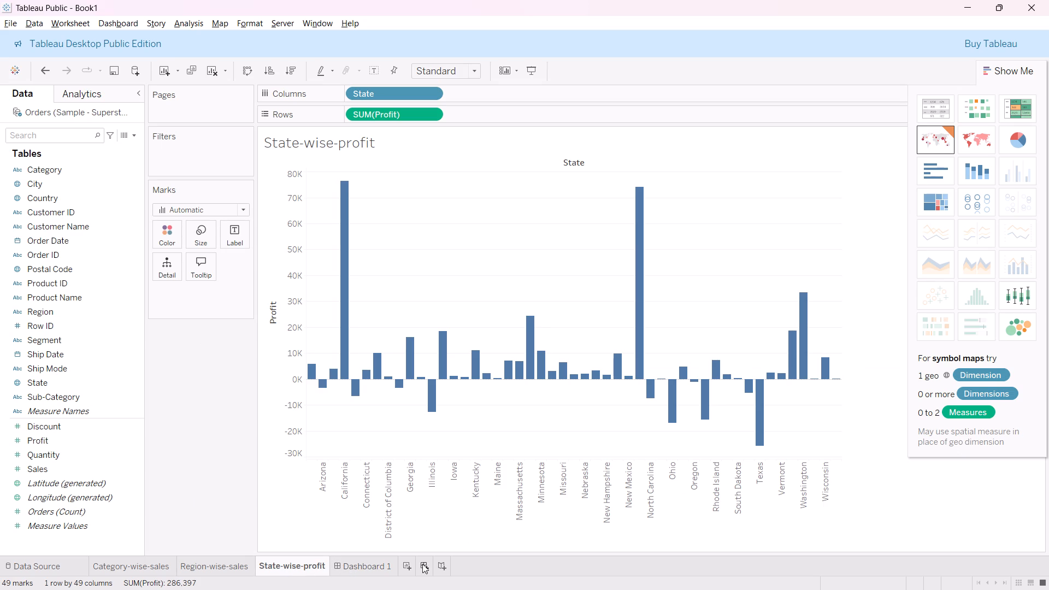
# Add a new blank worksheet and place it between State-wise-profit and Dashboard 1.
pyautogui.click(406, 565)
pyautogui.moveTo(410, 566); pyautogui.dragTo(357, 563)
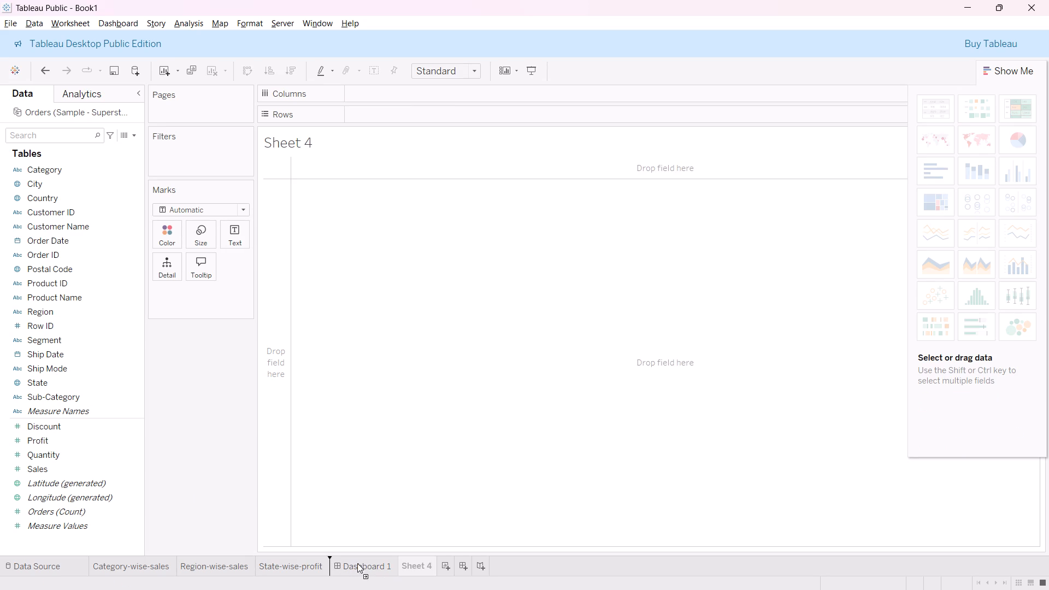
pyautogui.moveTo(357, 563); pyautogui.dragTo(353, 563)
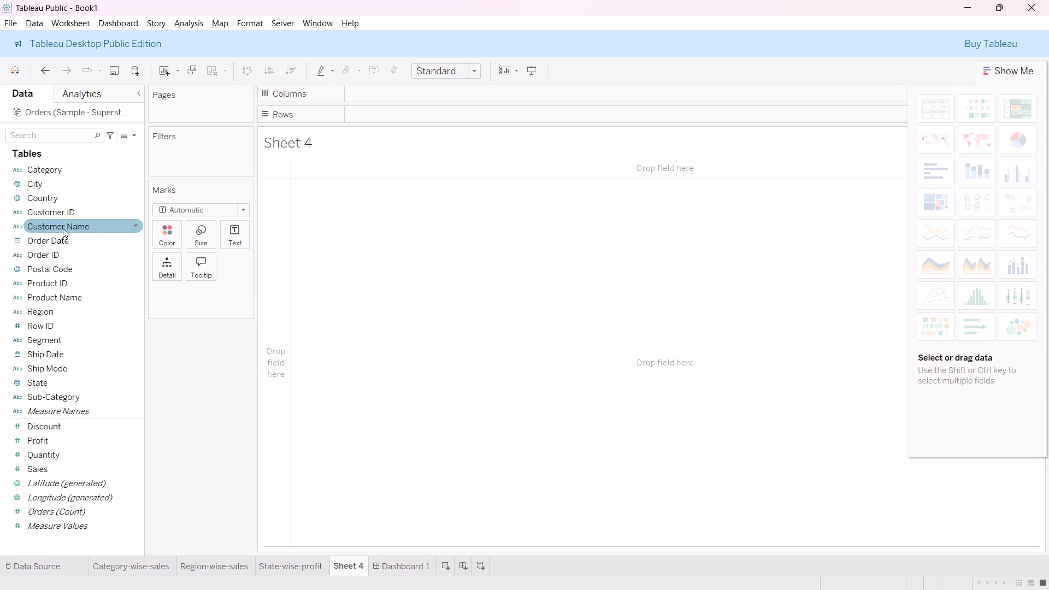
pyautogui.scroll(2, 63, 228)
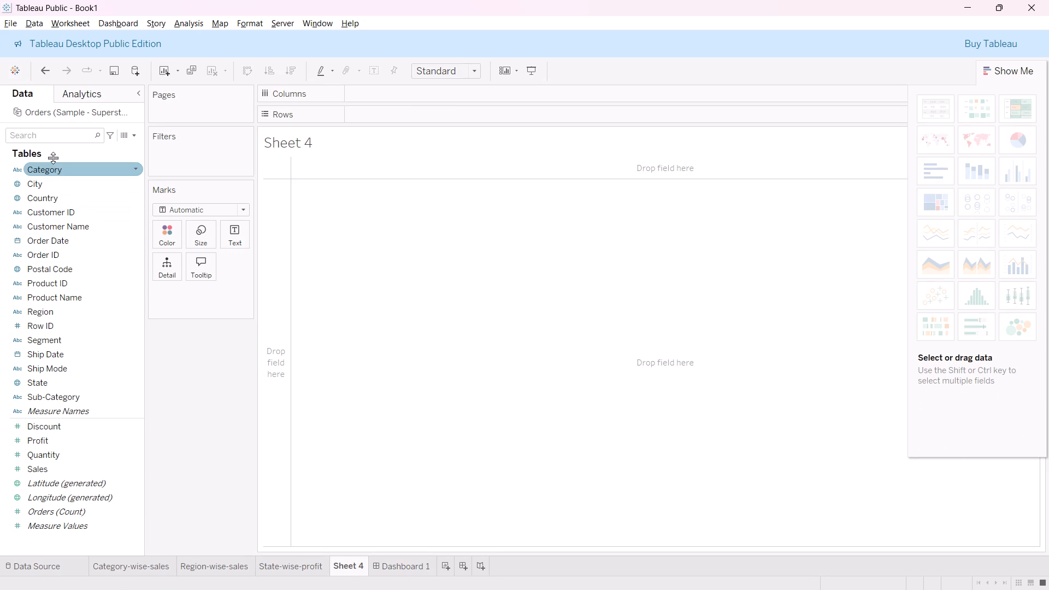
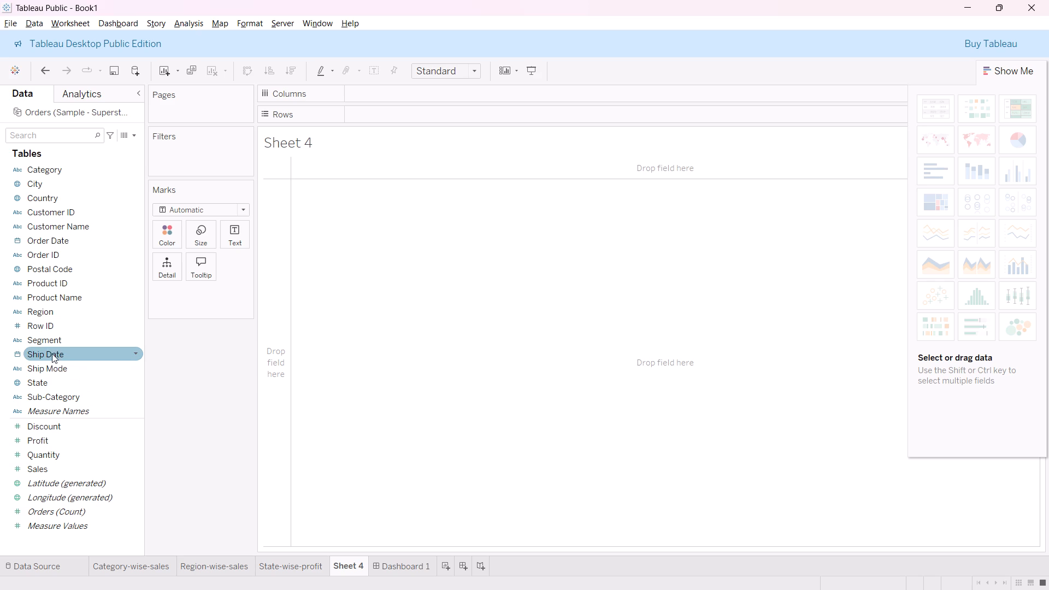
# Plot Profit by Region on Sheet 4, with Region in Columns and Profit in Rows, and convert the chart to a treemap.
pyautogui.click(43, 318)
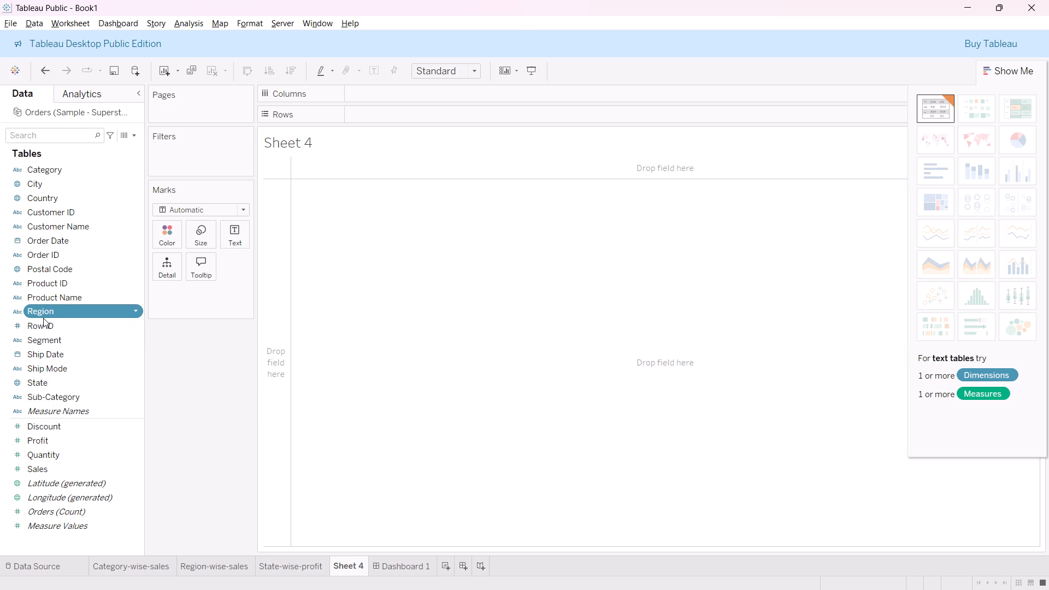
pyautogui.moveTo(43, 318); pyautogui.dragTo(360, 102)
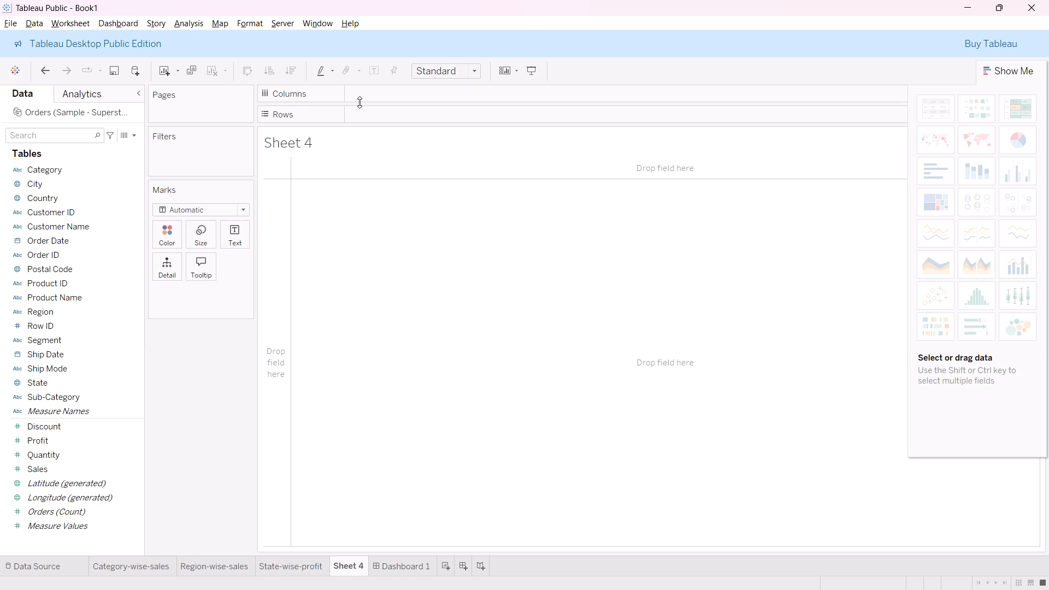
pyautogui.moveTo(48, 314); pyautogui.dragTo(363, 91)
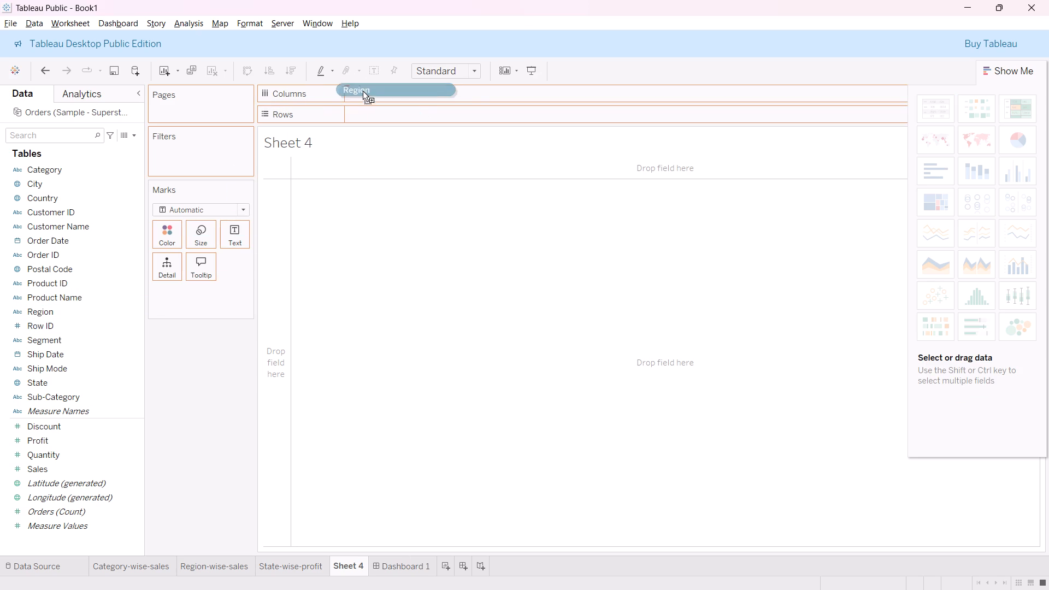
pyautogui.moveTo(363, 91); pyautogui.dragTo(385, 99)
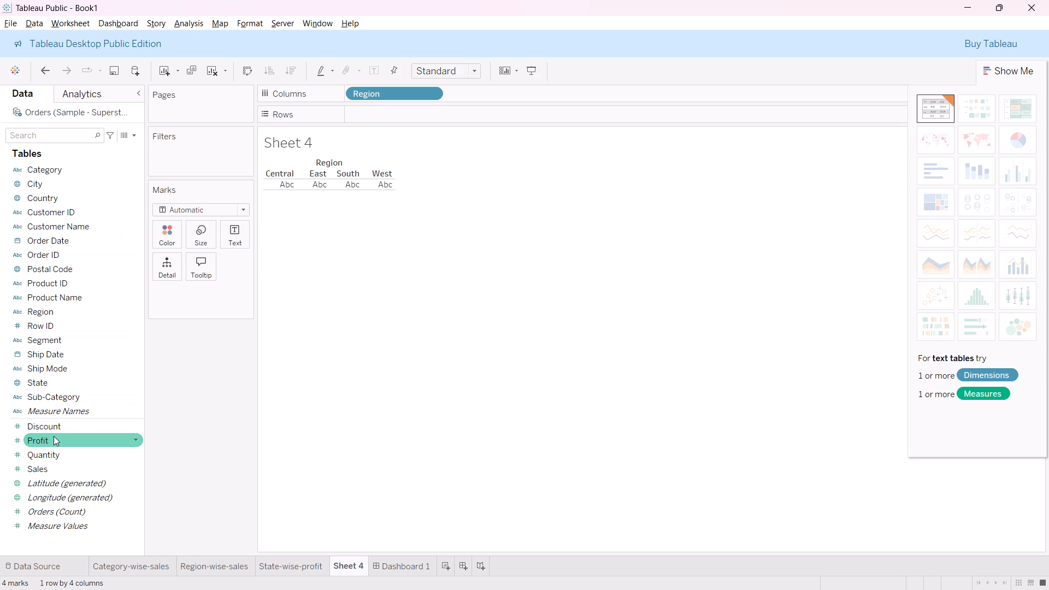
pyautogui.moveTo(53, 437); pyautogui.dragTo(376, 107)
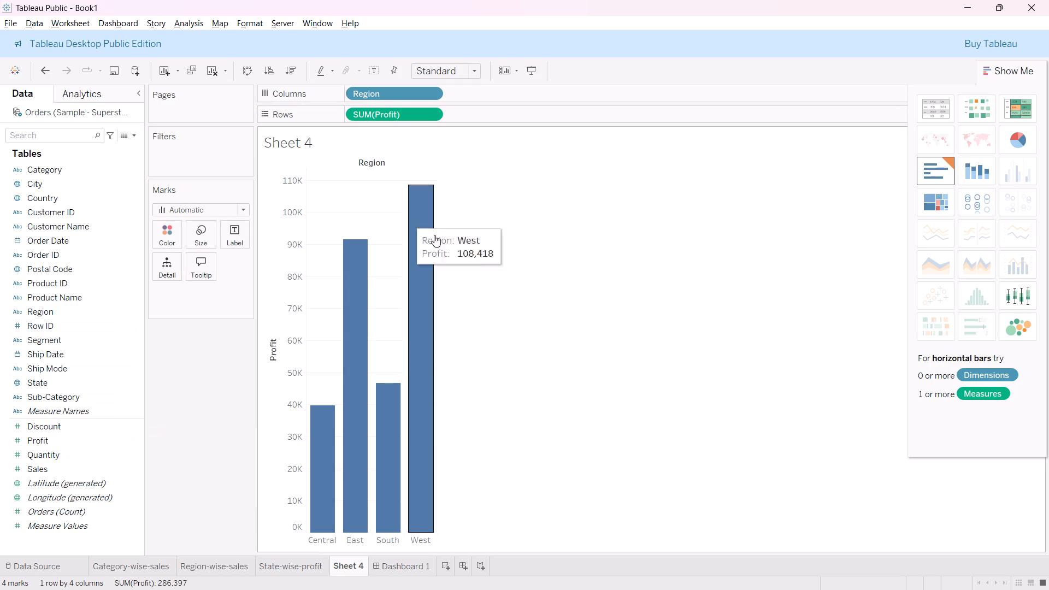
pyautogui.click(956, 202)
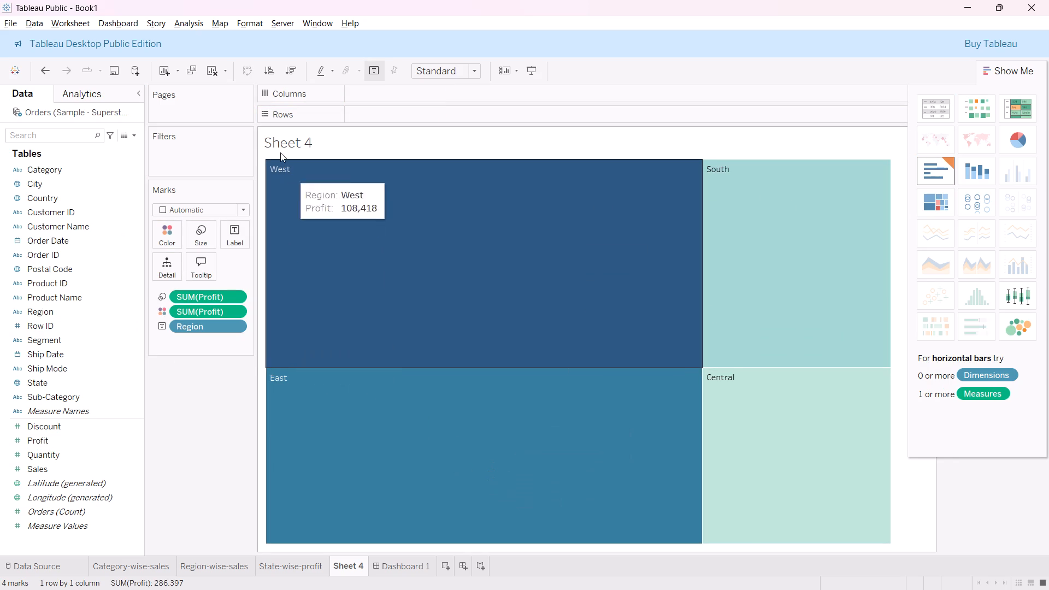
# Replace the treemap sheet's title with Region-wise-profit.
pyautogui.doubleClick(274, 138)
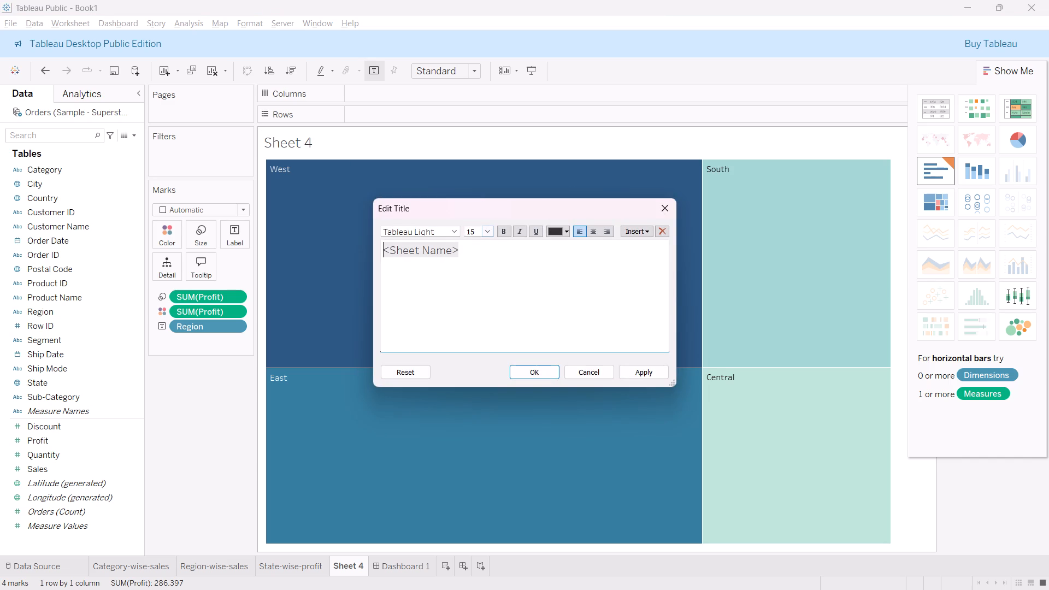
pyautogui.hotkey('ctrl', 'a')
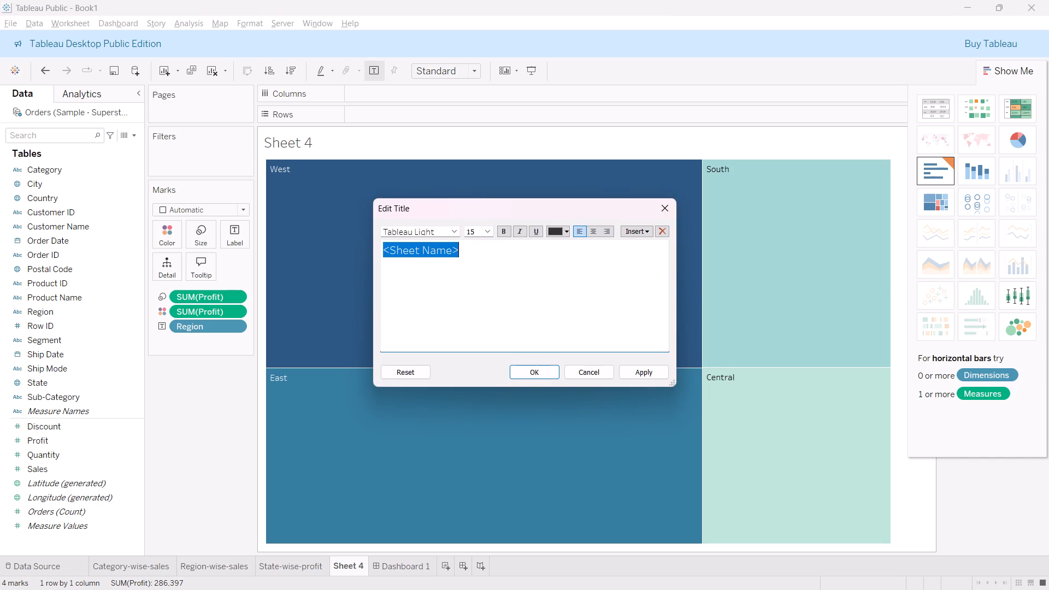
pyautogui.write('Region_')
pyautogui.press('BackSpace')
pyautogui.write('-wis')
pyautogui.press('e')
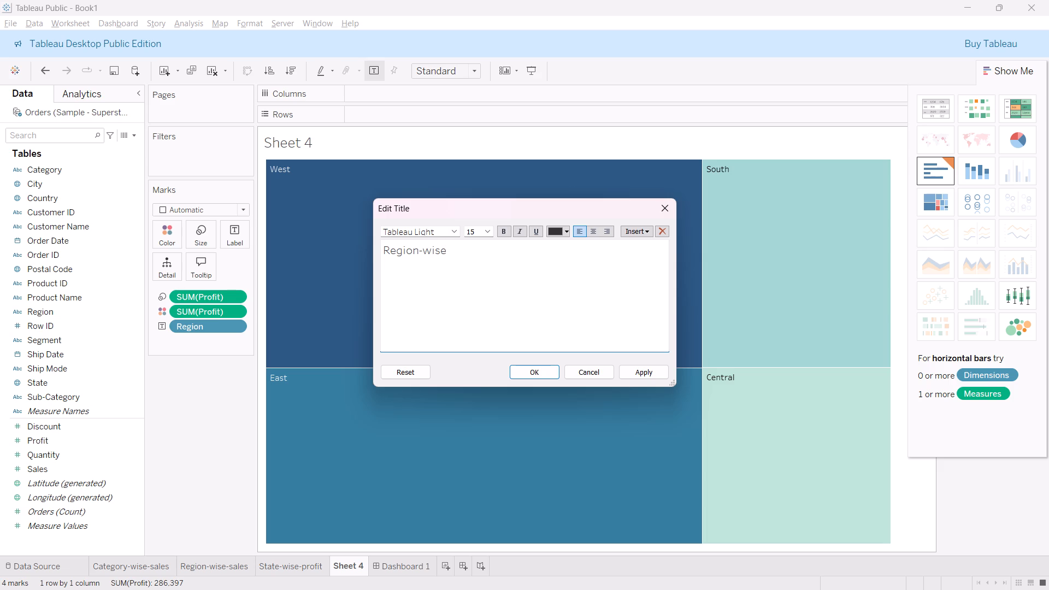